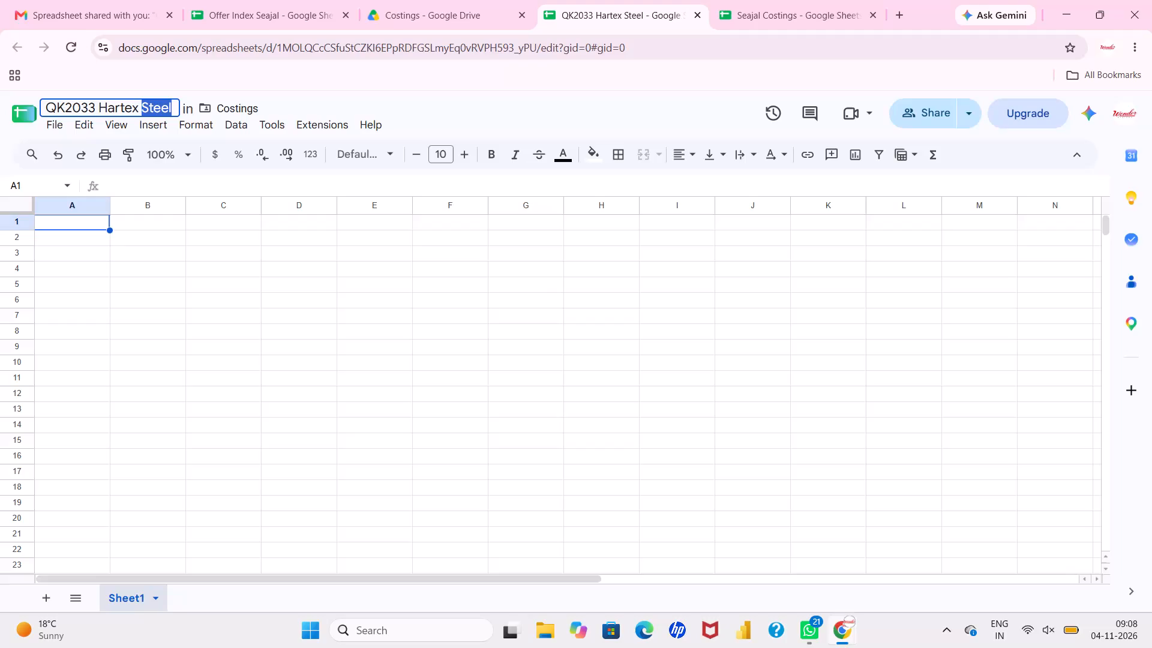
Replace the last word of the spreadsheet's title so the file is named QK2033 Hartex Rubber.
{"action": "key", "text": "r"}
{"action": "key", "text": "Return"}
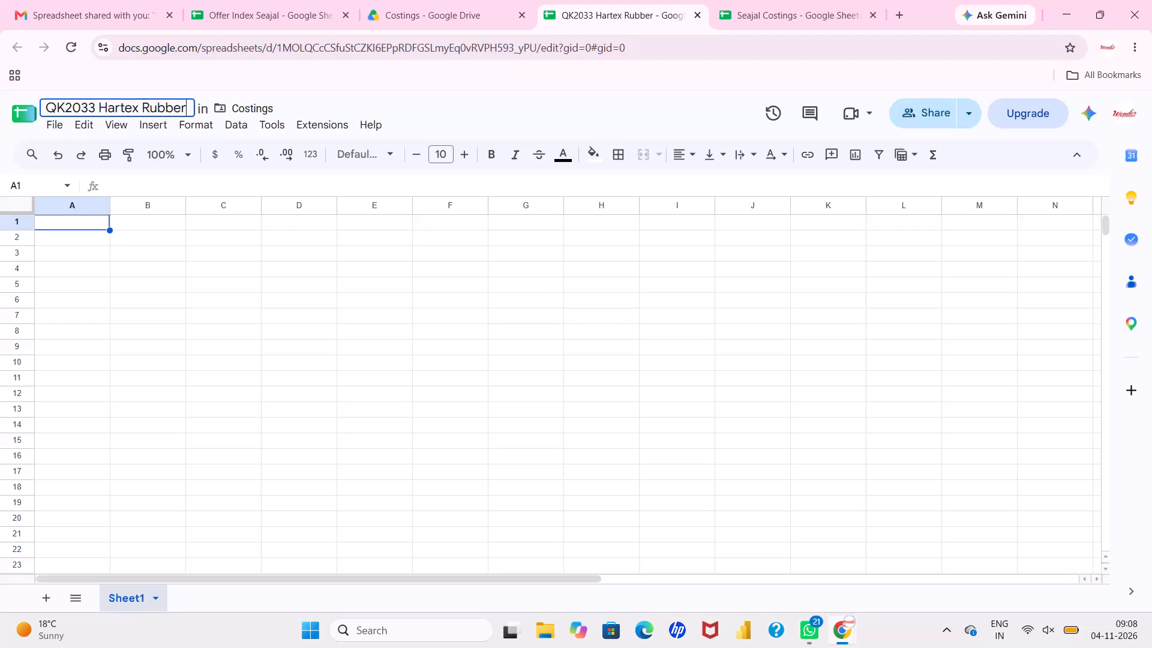
{"action": "left_click", "coordinate": [172, 260]}
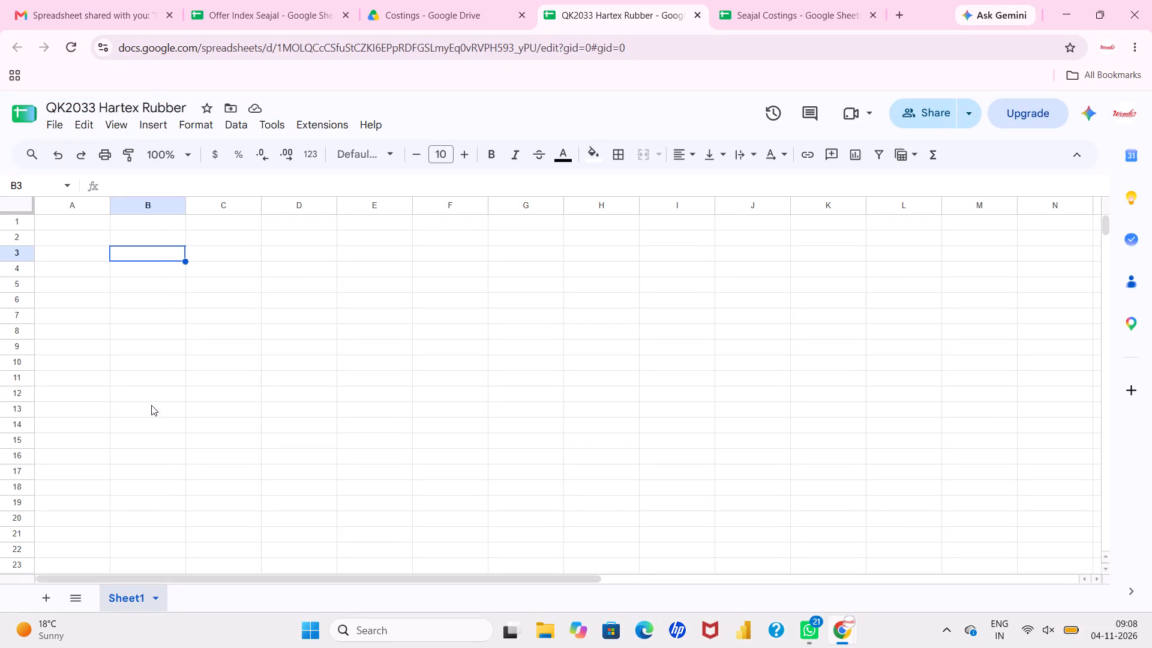
Rename the sheet Sheet1 as BOM.
{"action": "right_click", "coordinate": [128, 599]}
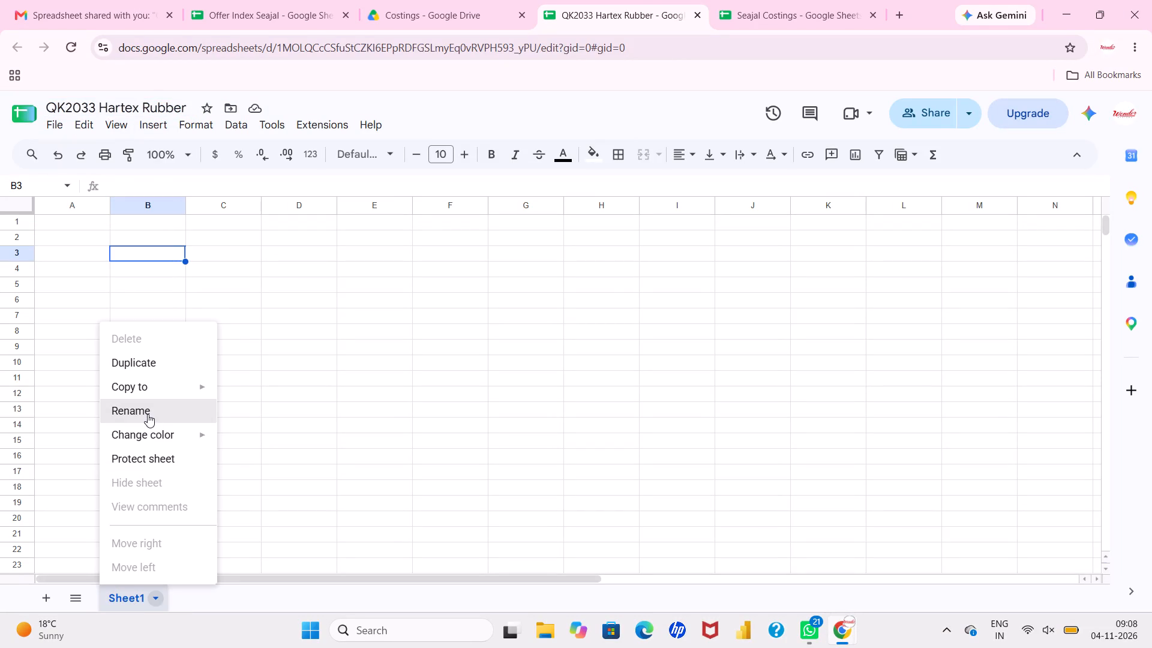
{"action": "left_click", "coordinate": [148, 414]}
{"action": "key", "text": "Return"}
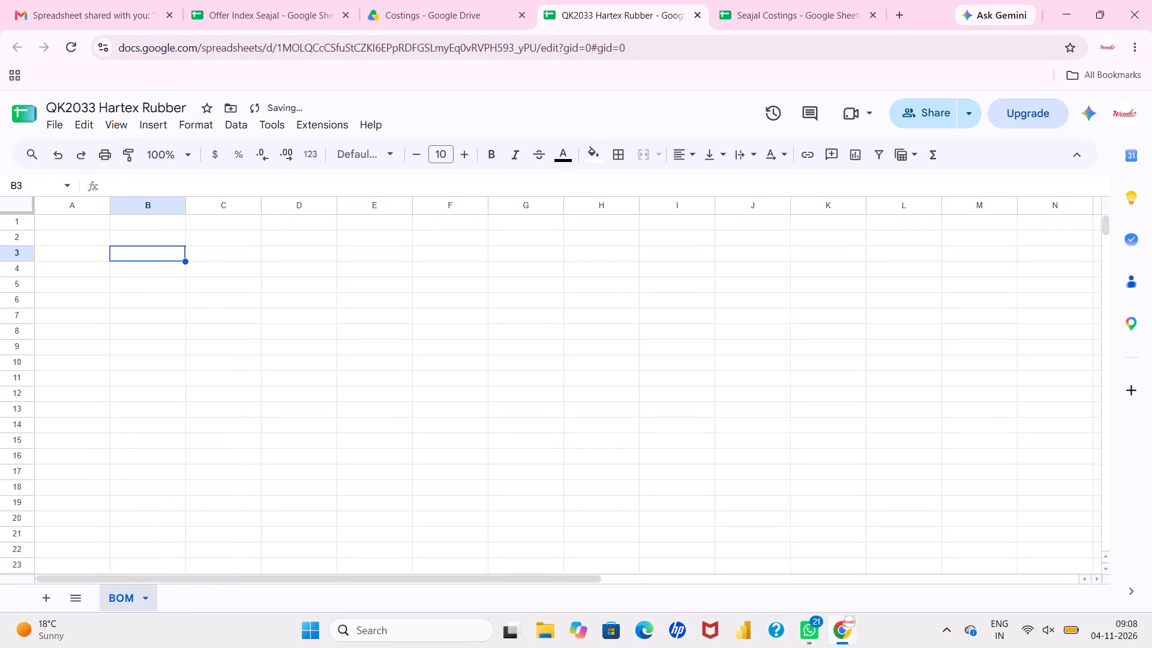
{"action": "left_click", "coordinate": [166, 486]}
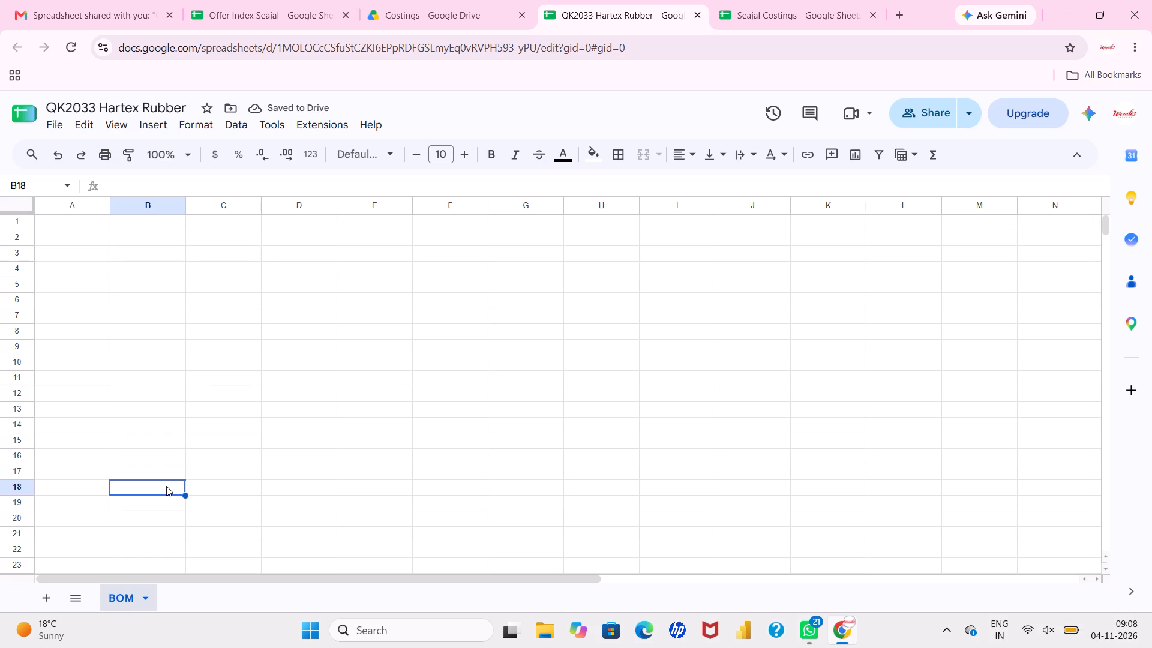
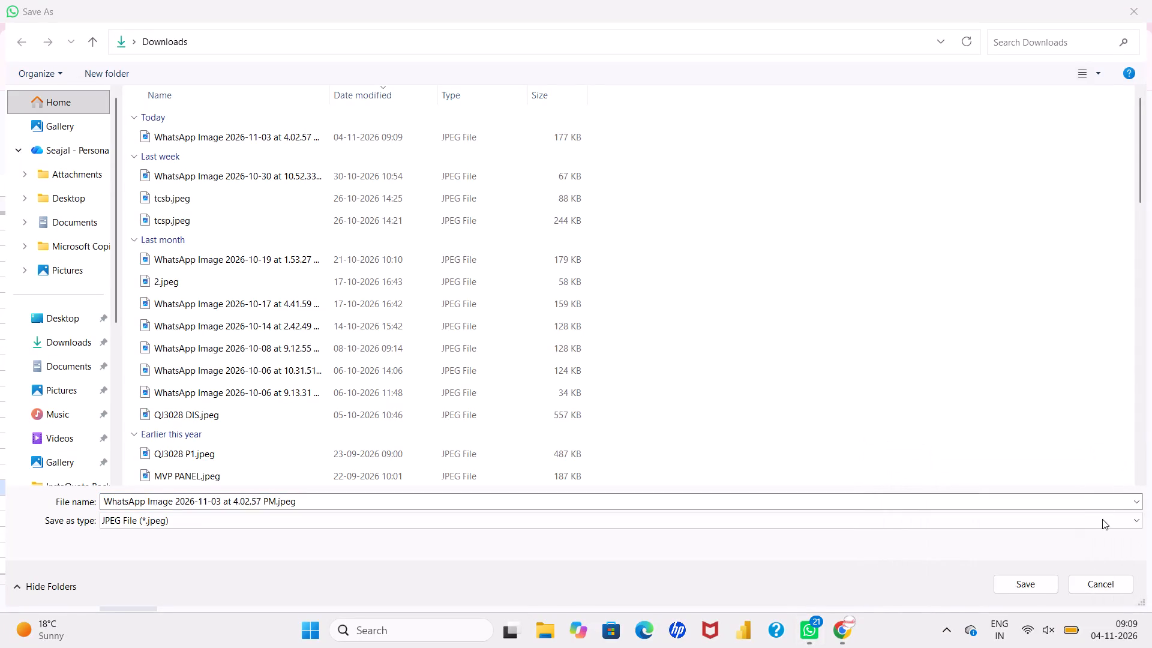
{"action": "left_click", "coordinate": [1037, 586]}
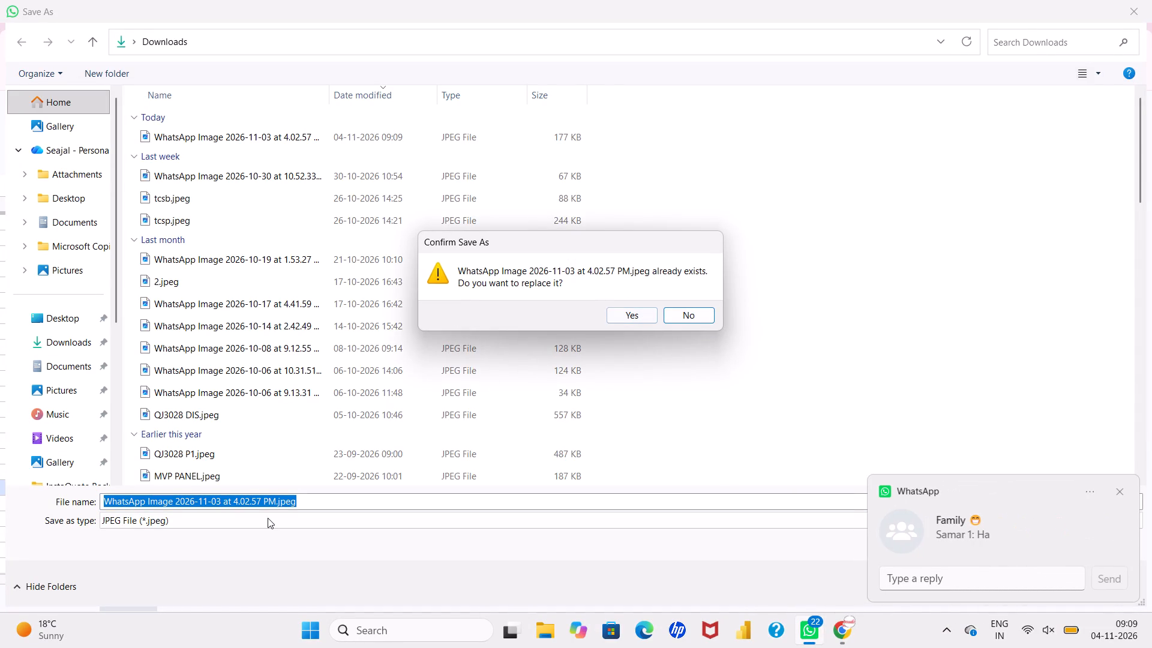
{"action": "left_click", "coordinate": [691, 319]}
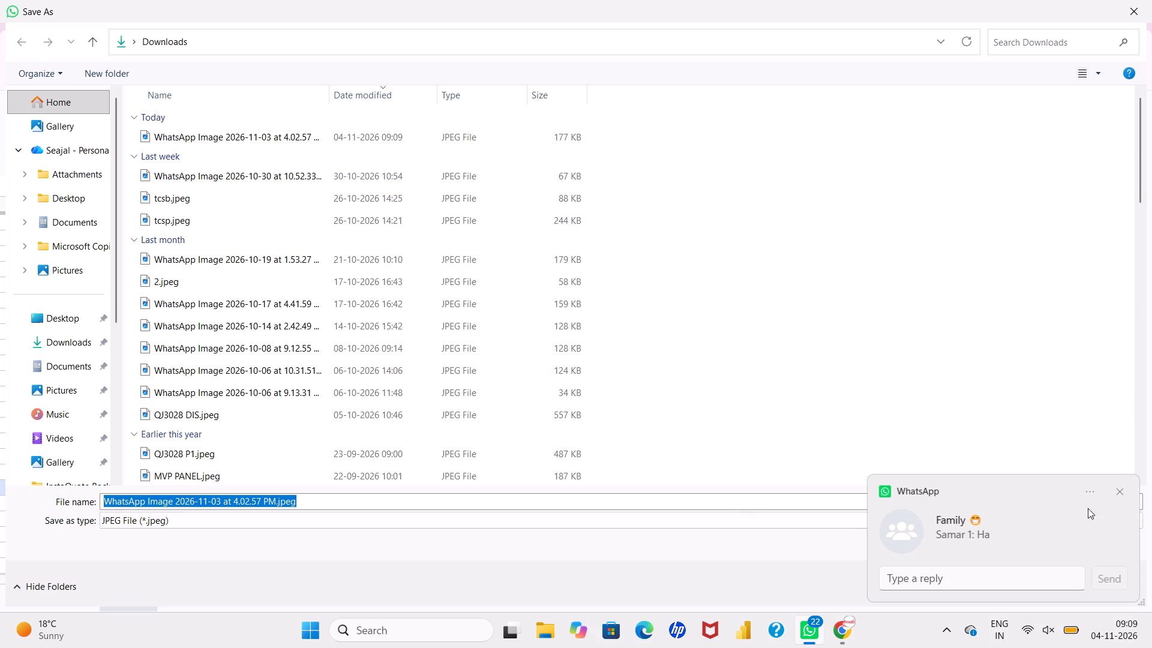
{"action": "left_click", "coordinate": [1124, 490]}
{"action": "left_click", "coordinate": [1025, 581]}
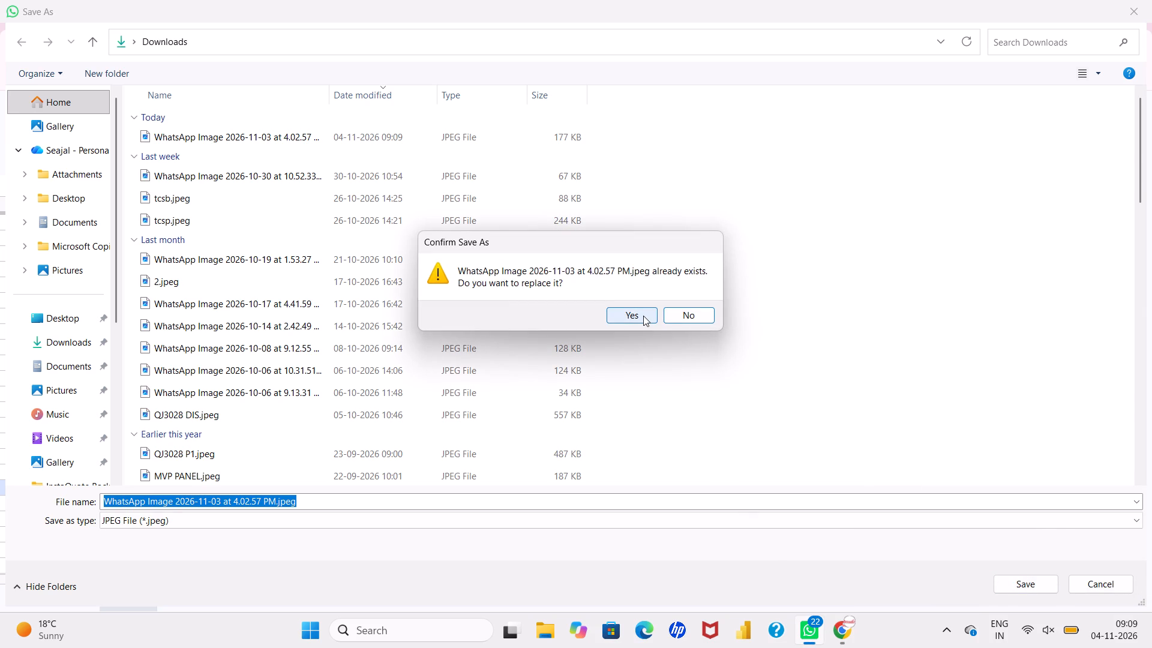
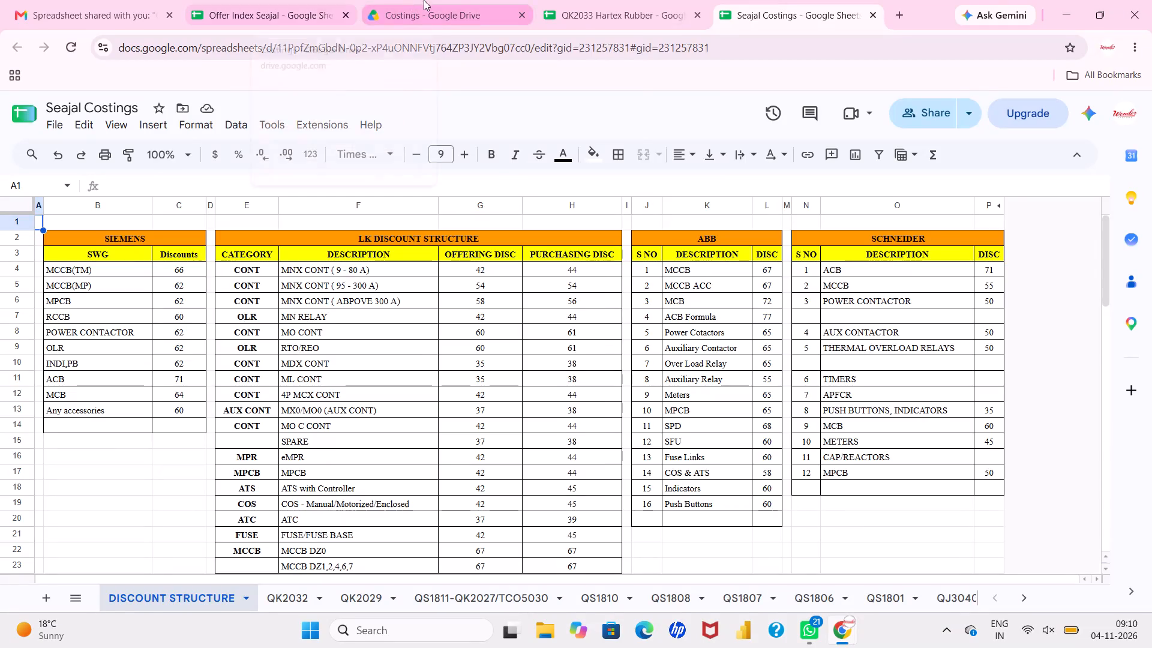
Switch to the QK2033 Hartex Rubber spreadsheet and select cell E5 on the empty BOM sheet.
{"action": "left_click", "coordinate": [623, 16]}
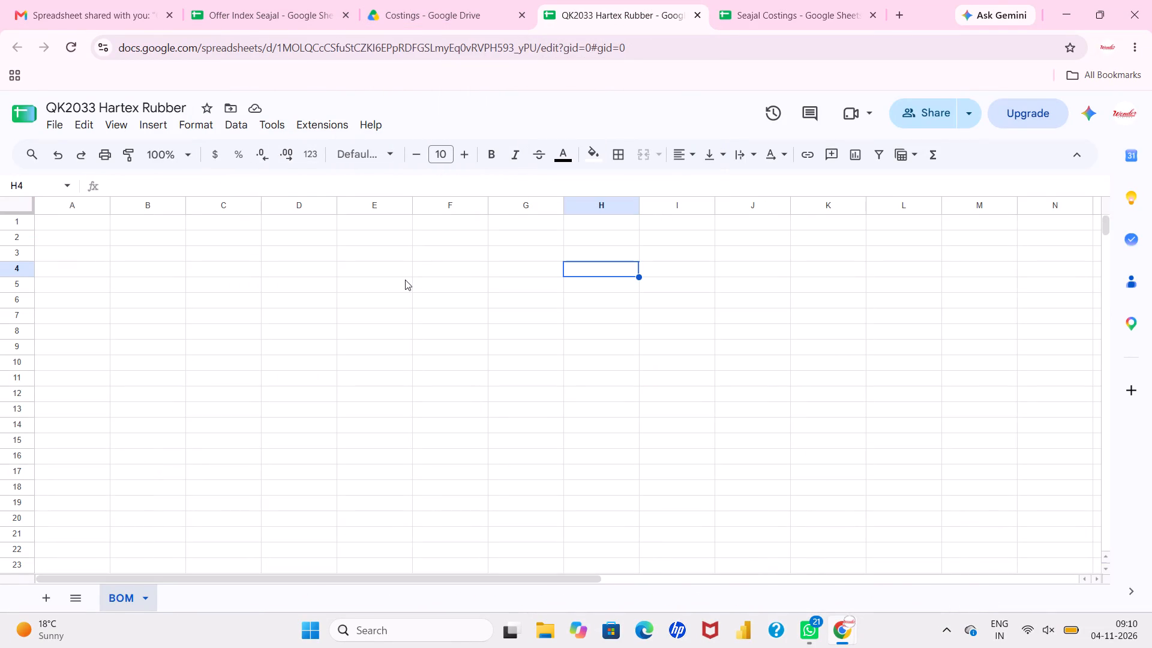
{"action": "left_click", "coordinate": [405, 280]}
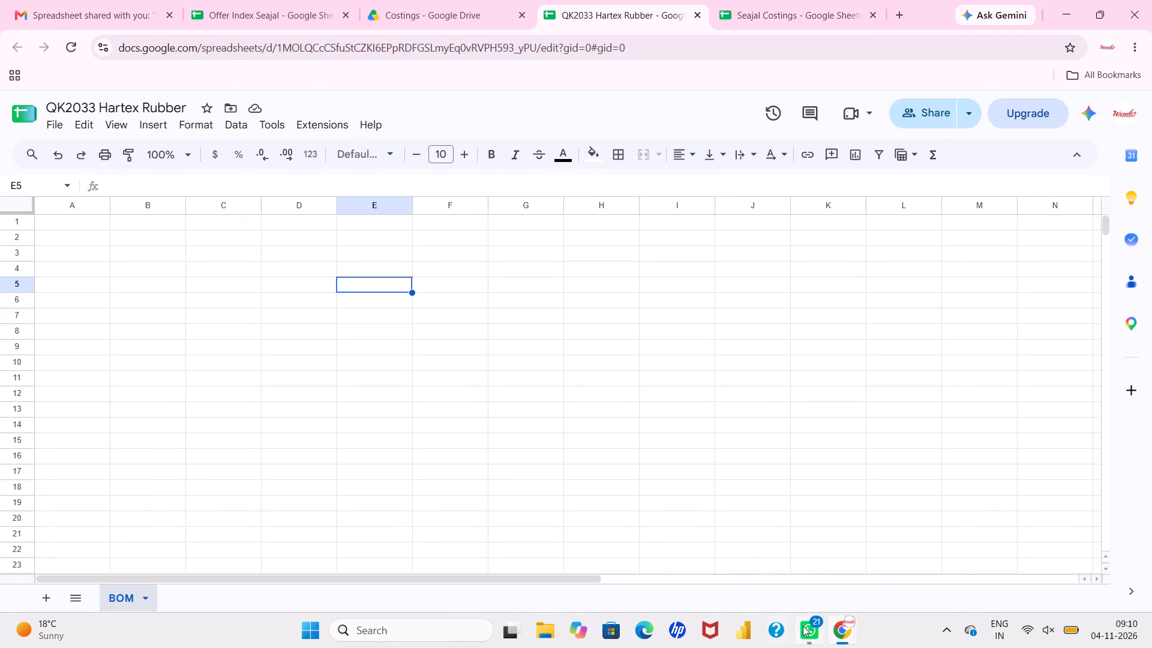
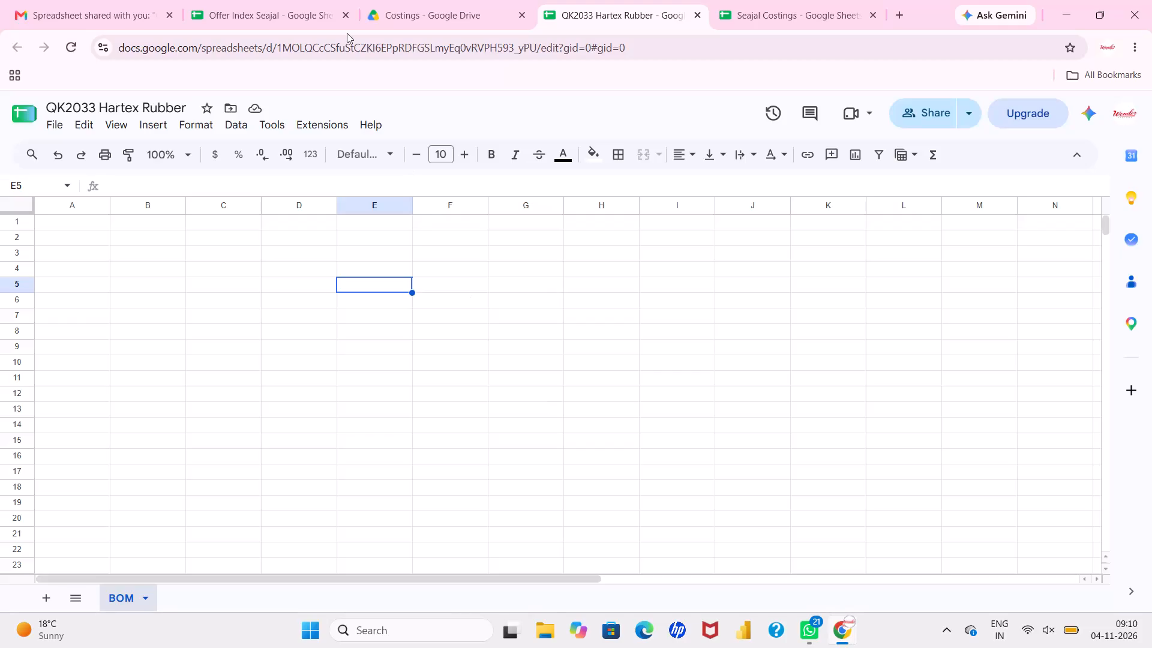
Select cell B3 on the empty BOM sheet.
{"action": "left_click", "coordinate": [160, 256]}
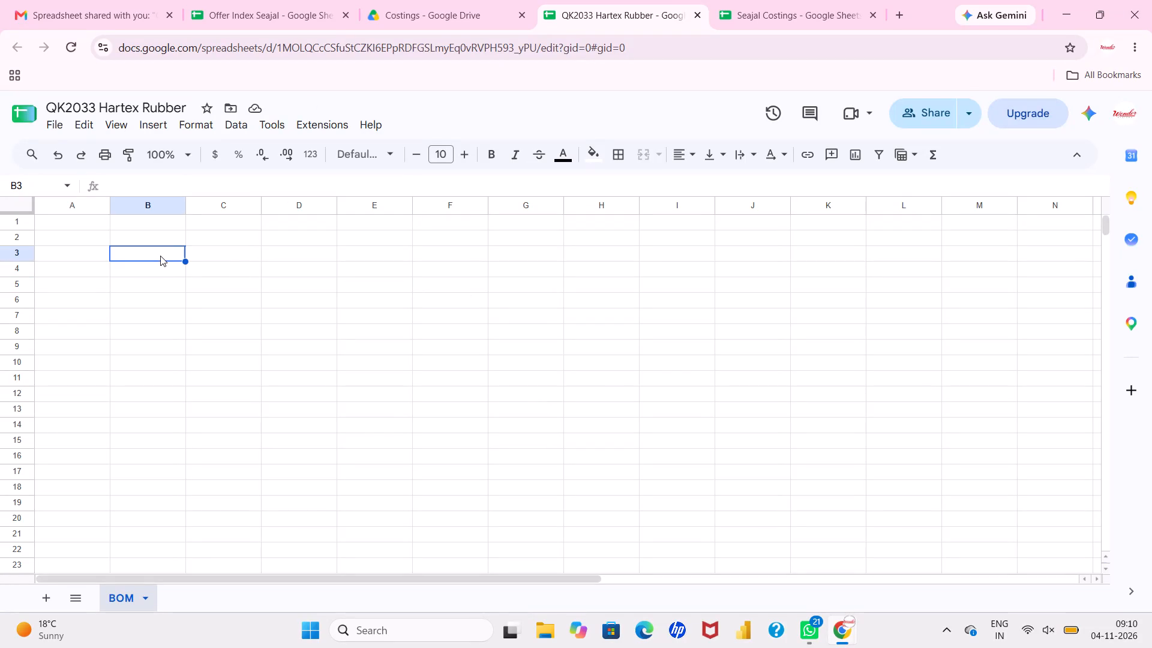
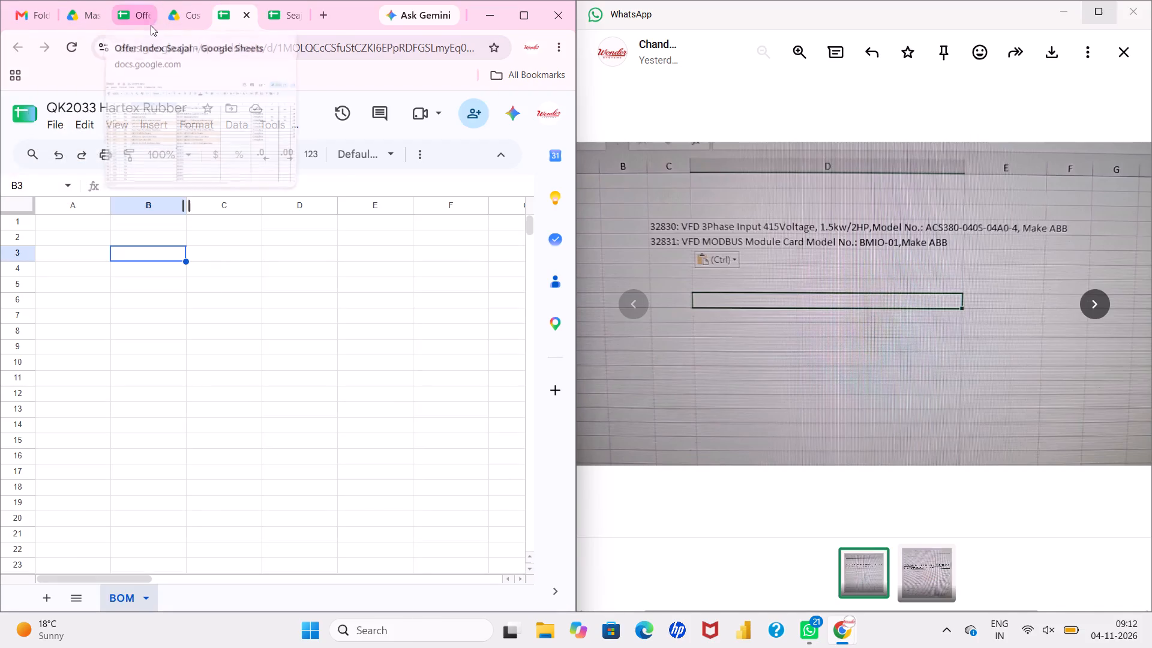
{"action": "left_click", "coordinate": [278, 22]}
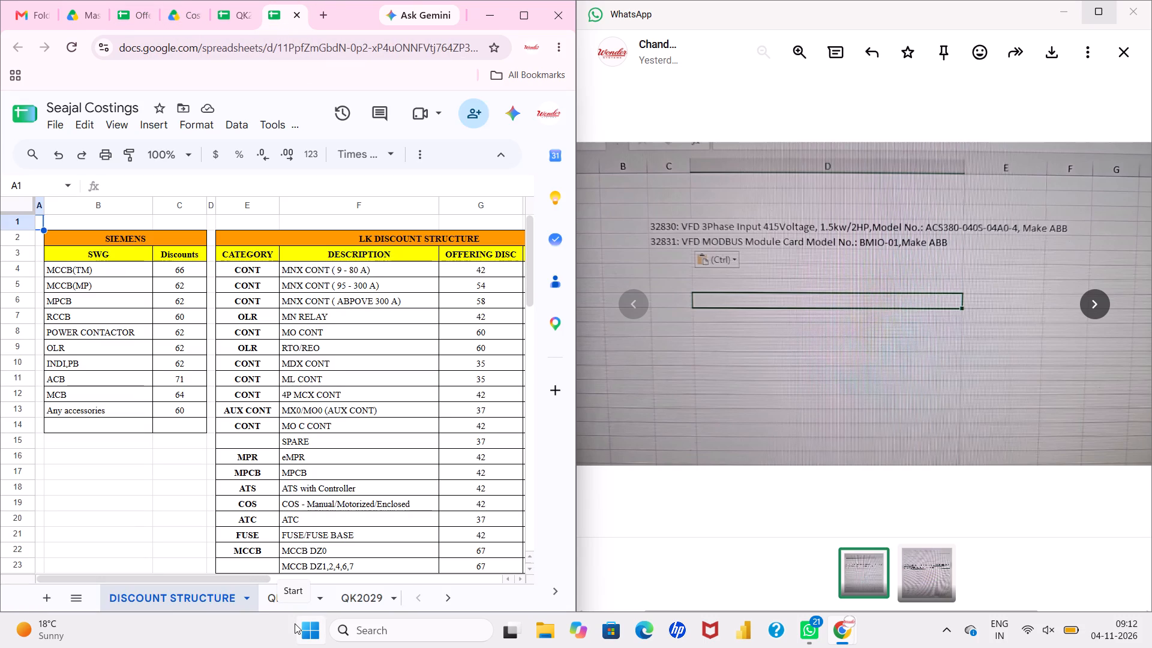
{"action": "left_click", "coordinate": [359, 591]}
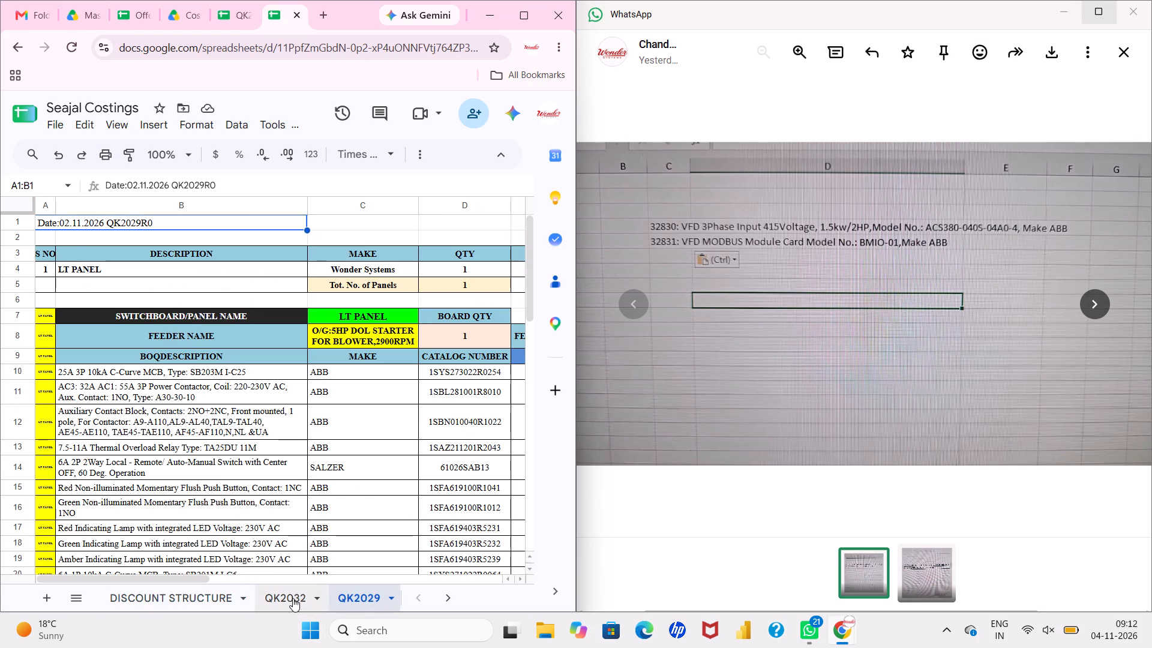
{"action": "left_click", "coordinate": [292, 599]}
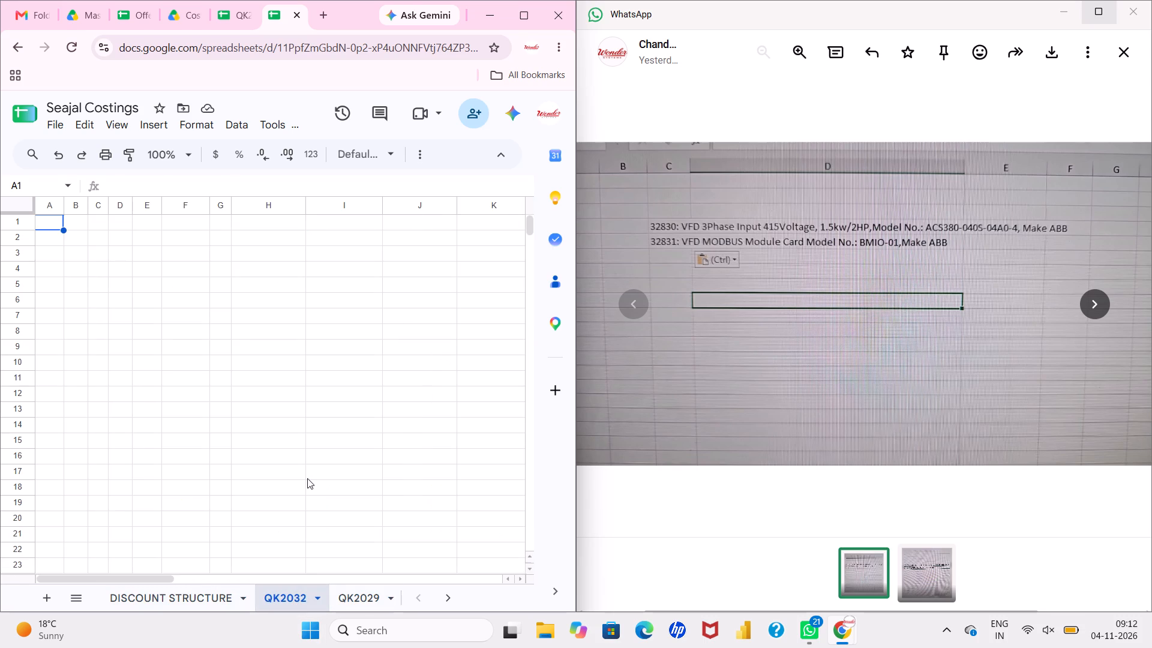
Find the QS1808 sheet in Seajal Costings and copy its costing table with title row, range A1:N7.
{"action": "left_click", "coordinate": [307, 478]}
{"action": "scroll", "coordinate": [307, 478], "scroll_direction": "left", "scroll_amount": 1}
{"action": "scroll", "coordinate": [344, 479], "scroll_direction": "right", "scroll_amount": 1}
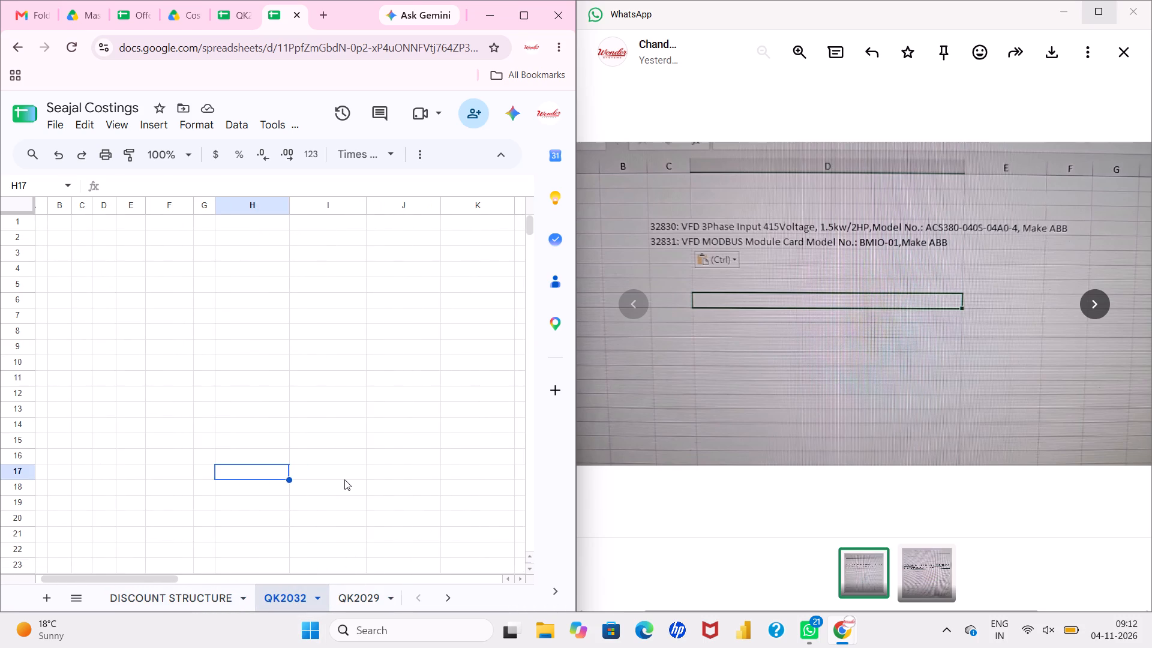
{"action": "left_click", "coordinate": [356, 600]}
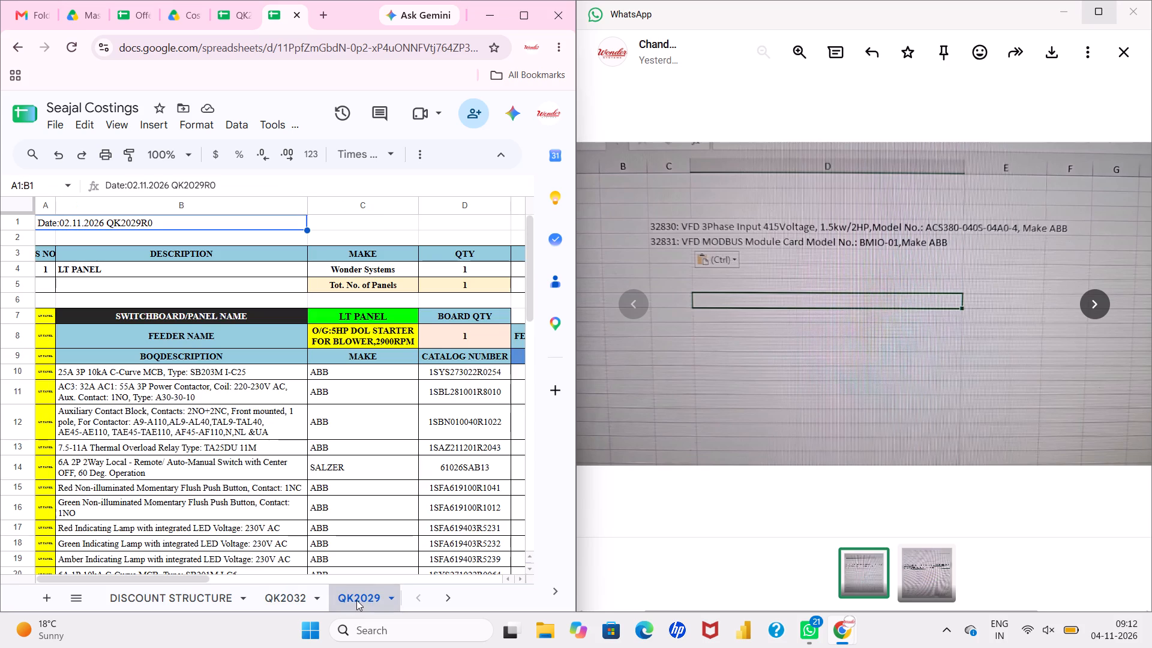
{"action": "scroll", "coordinate": [356, 600], "scroll_direction": "left", "scroll_amount": 3}
{"action": "left_click", "coordinate": [336, 598]}
{"action": "scroll", "coordinate": [336, 598], "scroll_direction": "left", "scroll_amount": 2}
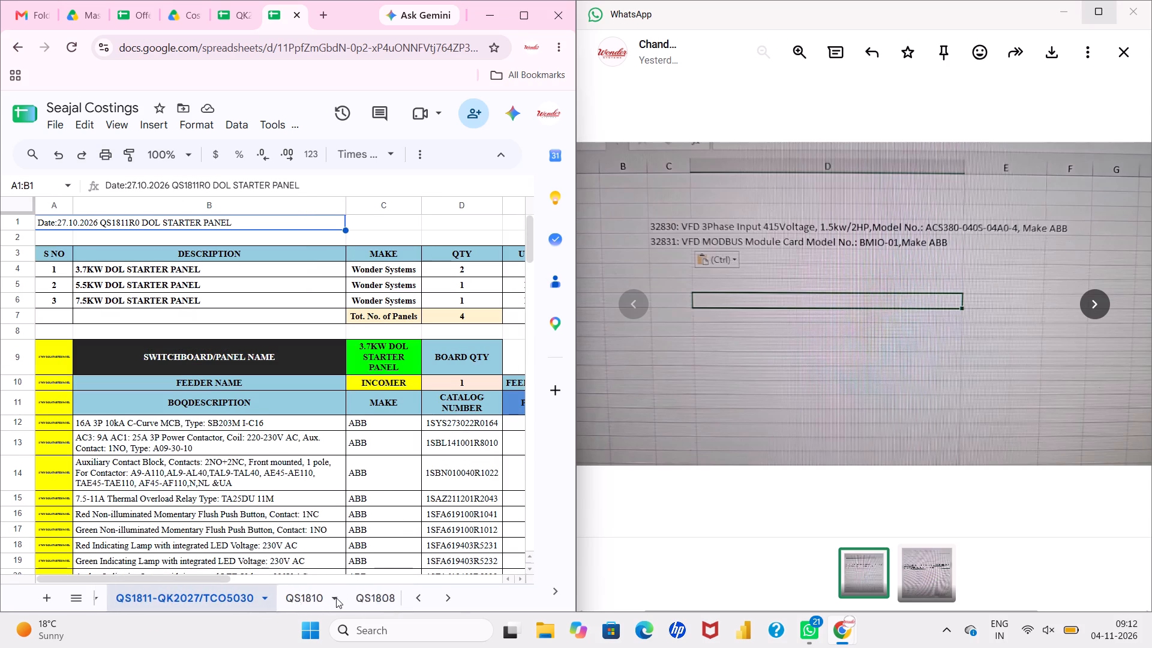
{"action": "scroll", "coordinate": [336, 598], "scroll_direction": "left", "scroll_amount": 1}
{"action": "left_click", "coordinate": [290, 597]}
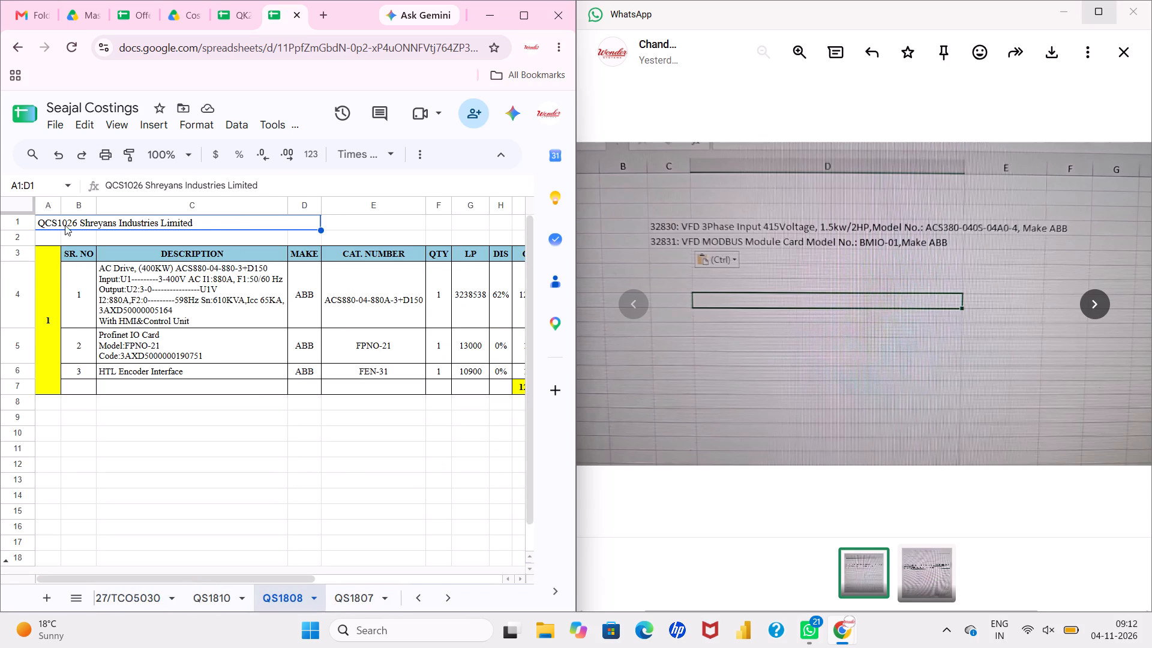
{"action": "left_click_drag", "start_coordinate": [71, 219], "coordinate": [685, 397]}
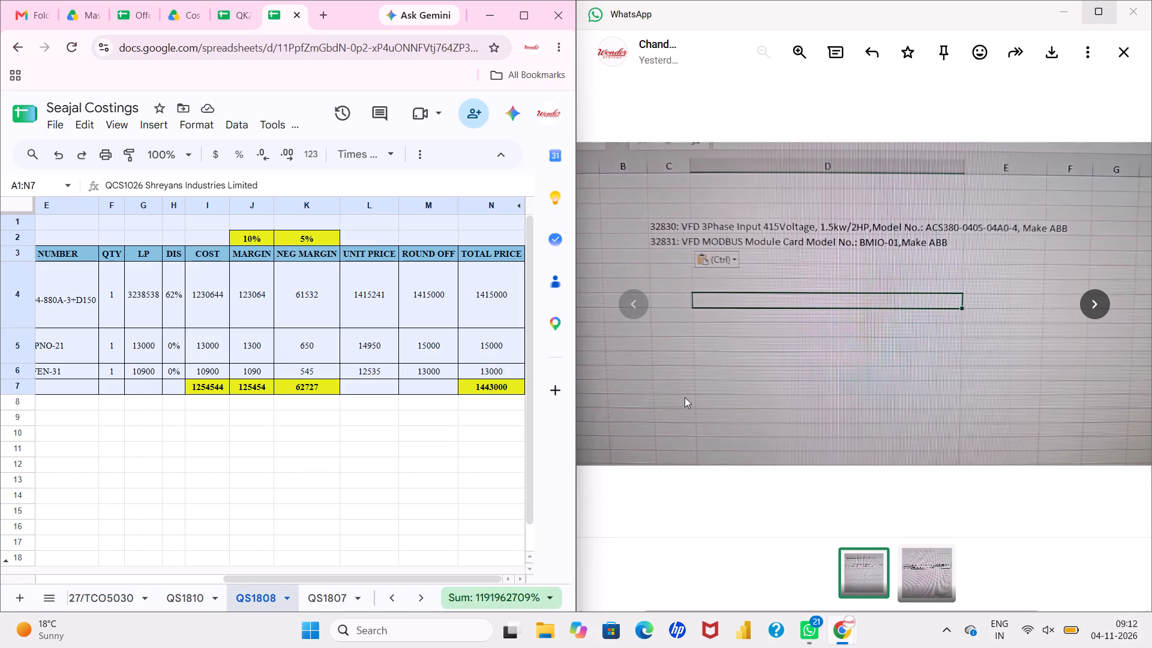
{"action": "left_click_drag", "start_coordinate": [685, 397], "coordinate": [488, 383]}
{"action": "key", "text": "ctrl+c"}
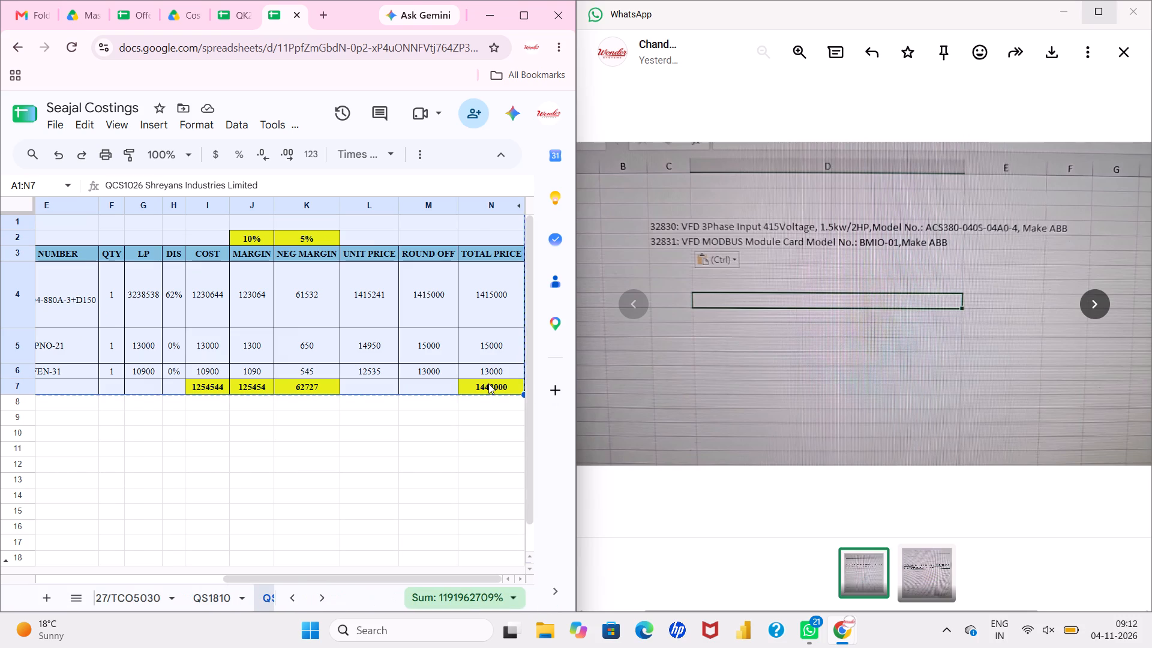
{"action": "scroll", "coordinate": [488, 383], "scroll_direction": "right", "scroll_amount": 2}
Paste the copied costing table at A1 of the BOM sheet in QK2033 Hartex Rubber and narrow column A.
{"action": "left_click", "coordinate": [238, 10]}
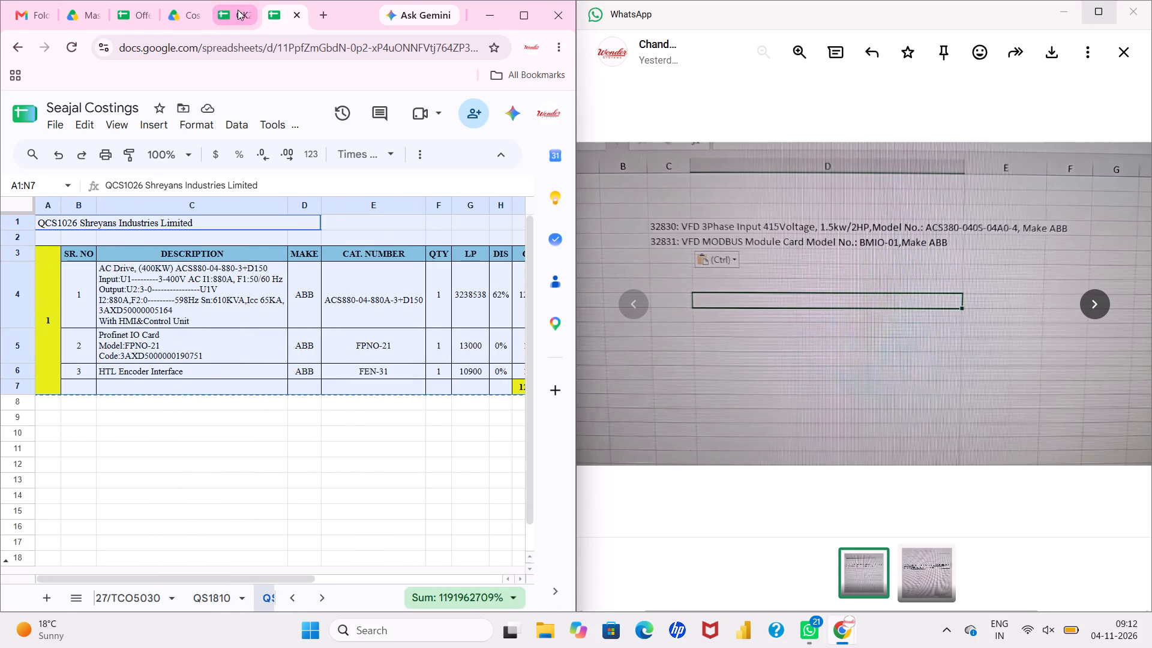
{"action": "left_click", "coordinate": [95, 227]}
{"action": "key", "text": "ctrl+v"}
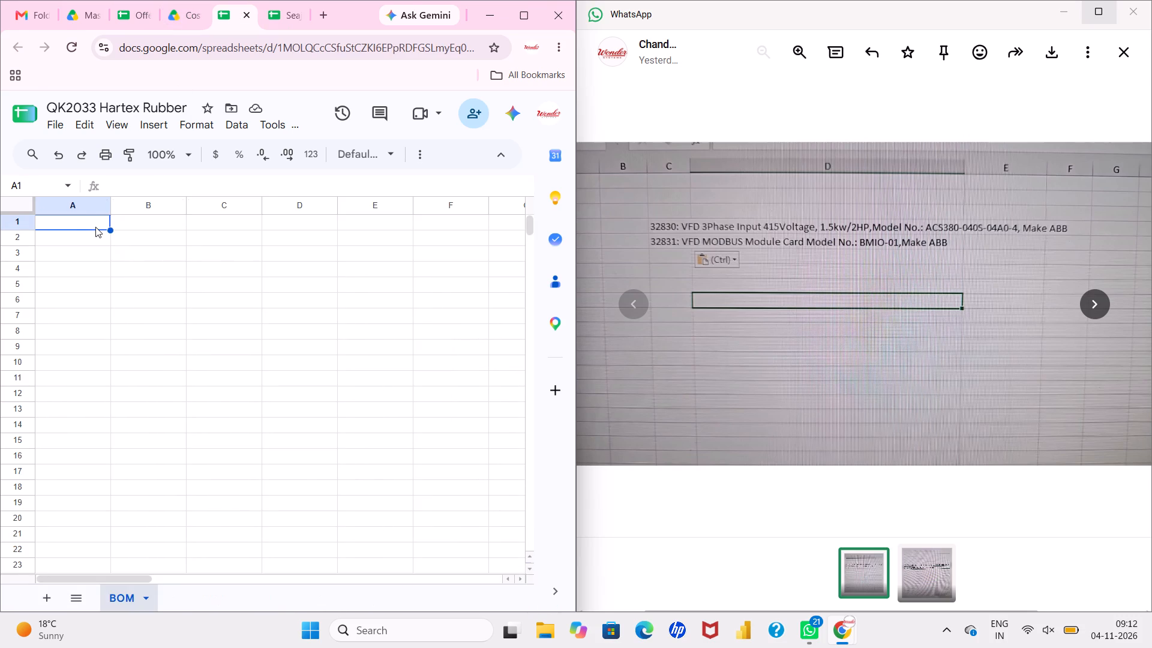
{"action": "left_click_drag", "start_coordinate": [110, 202], "coordinate": [57, 209]}
Change the title in cell A1 to "QK2033 Hartex Rubber".
{"action": "left_click", "coordinate": [68, 226]}
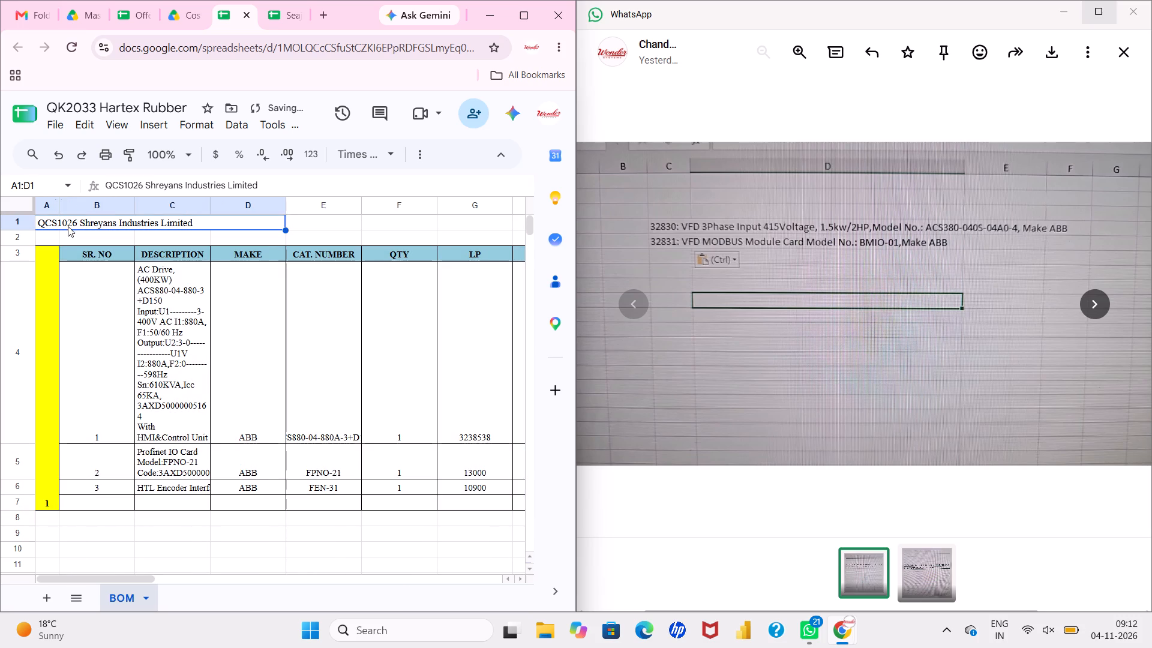
{"action": "left_click_drag", "start_coordinate": [142, 187], "coordinate": [128, 187]}
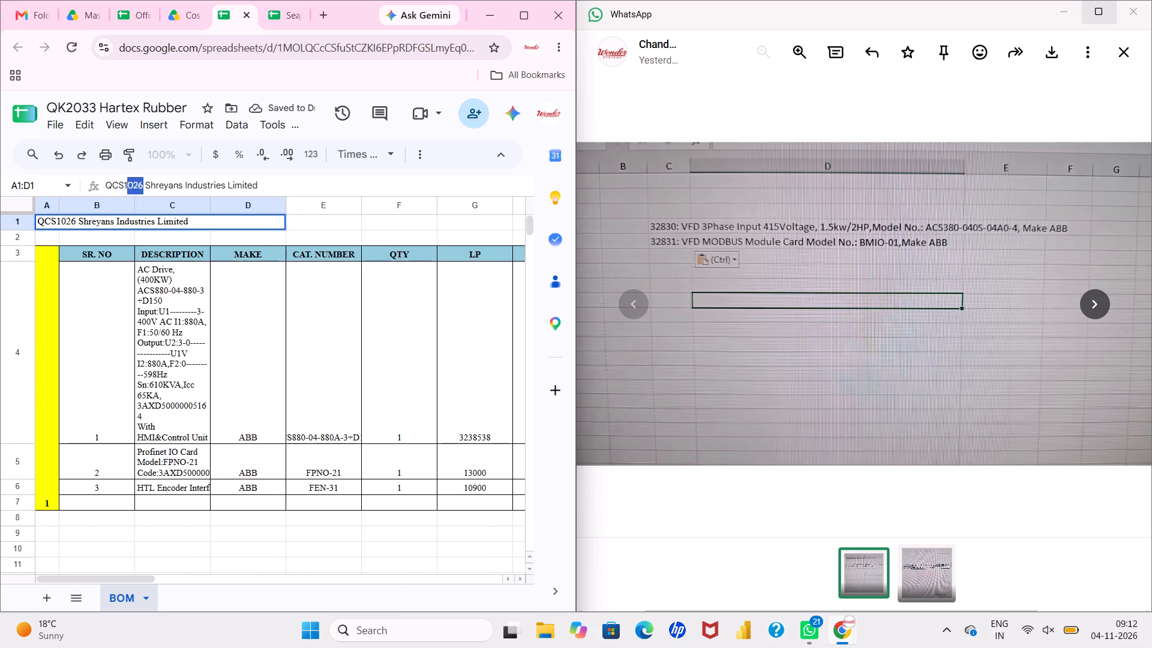
{"action": "left_click_drag", "start_coordinate": [128, 187], "coordinate": [115, 187]}
{"action": "type", "text": "K2033"}
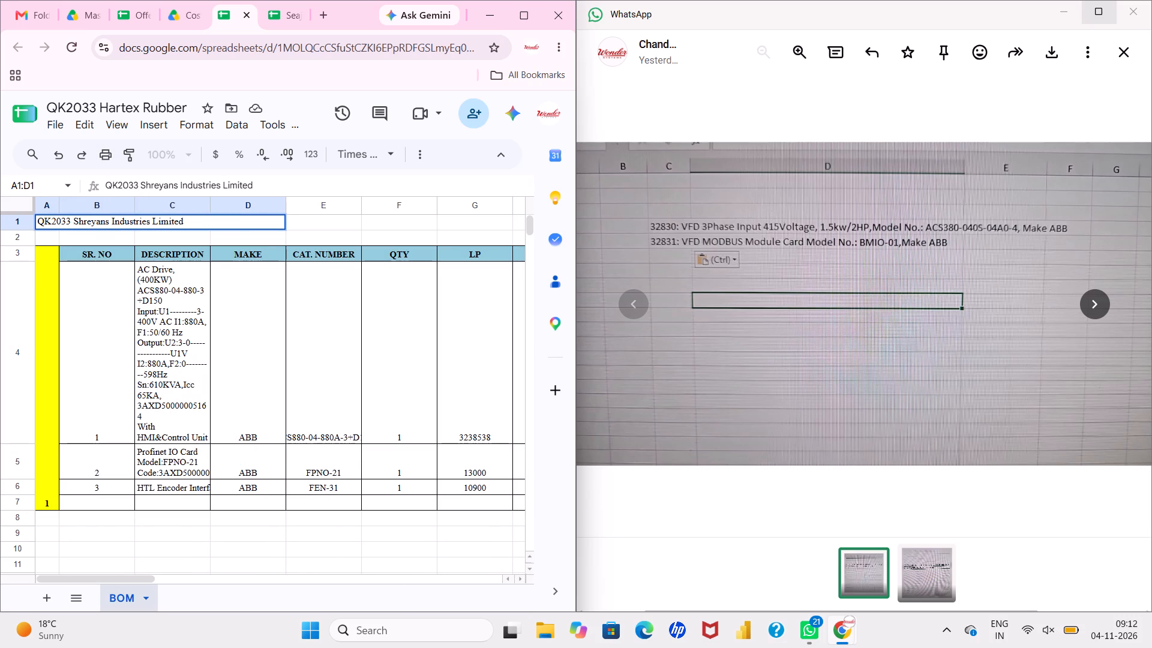
{"action": "left_click_drag", "start_coordinate": [73, 220], "coordinate": [220, 212]}
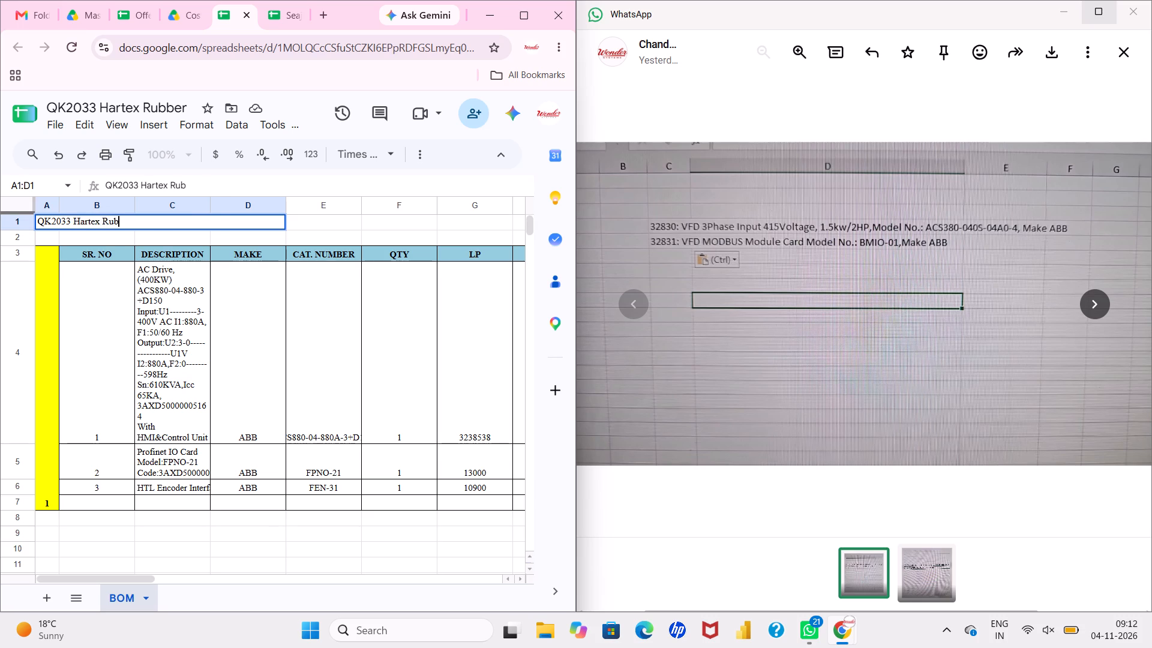
{"action": "key", "text": "Return"}
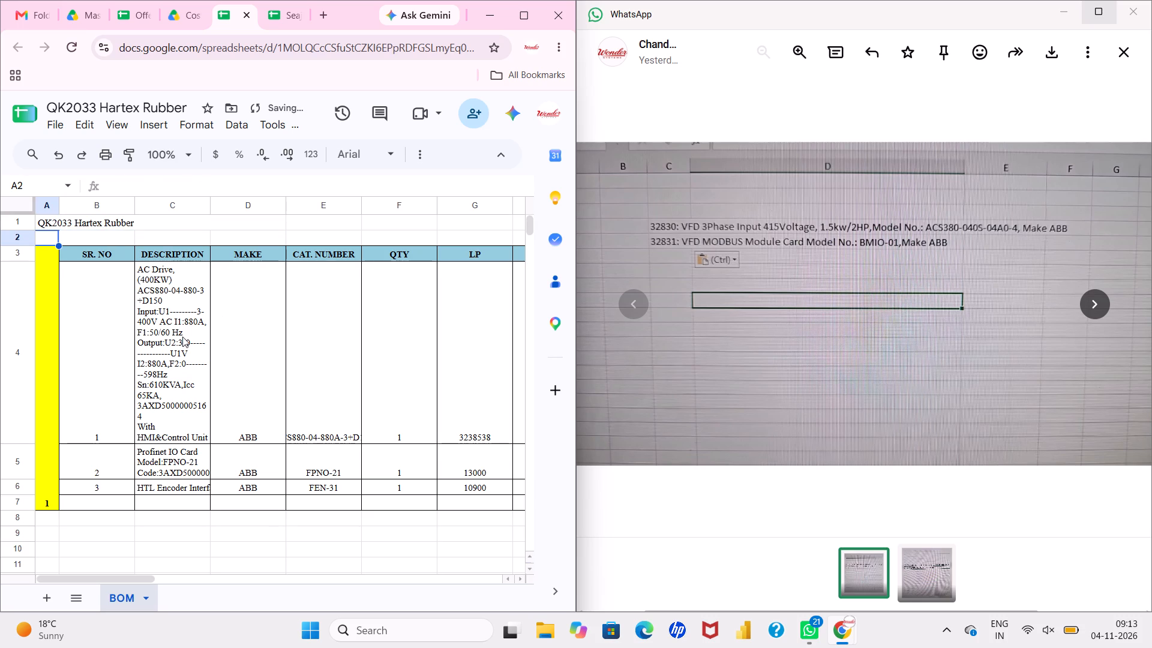
Widen the DESCRIPTION column to about twice its width.
{"action": "left_click_drag", "start_coordinate": [209, 208], "coordinate": [287, 200]}
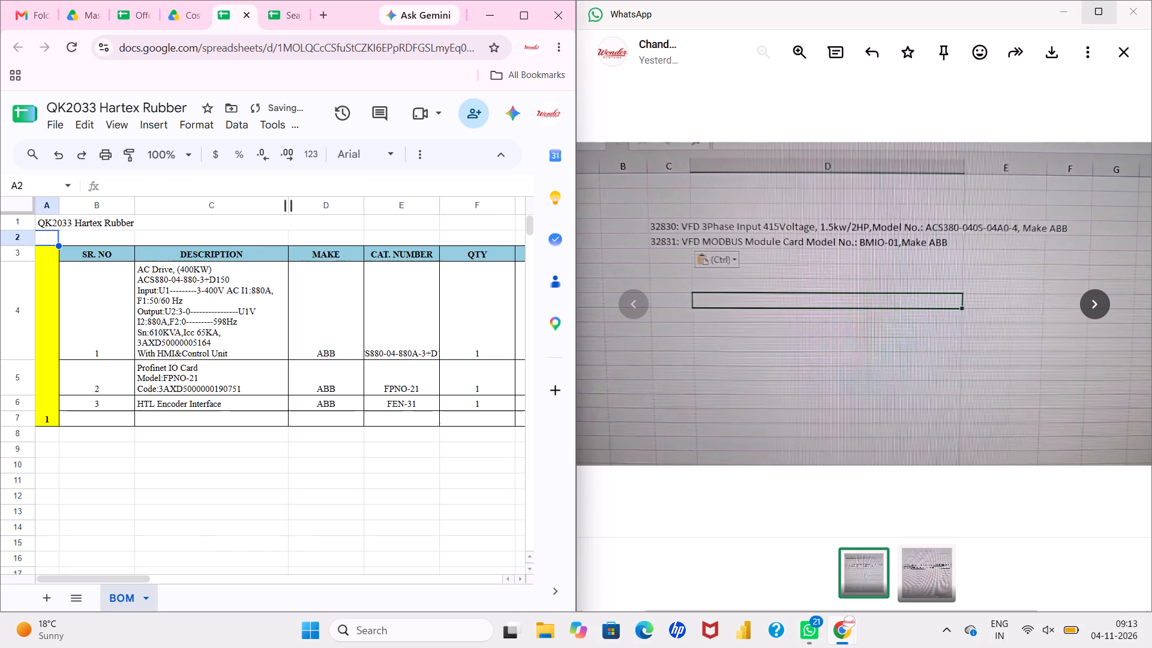
Replace the first item's description in C4 with "VFD 3Phase Input 415V, 1.5KW/2HP".
{"action": "left_click", "coordinate": [152, 295]}
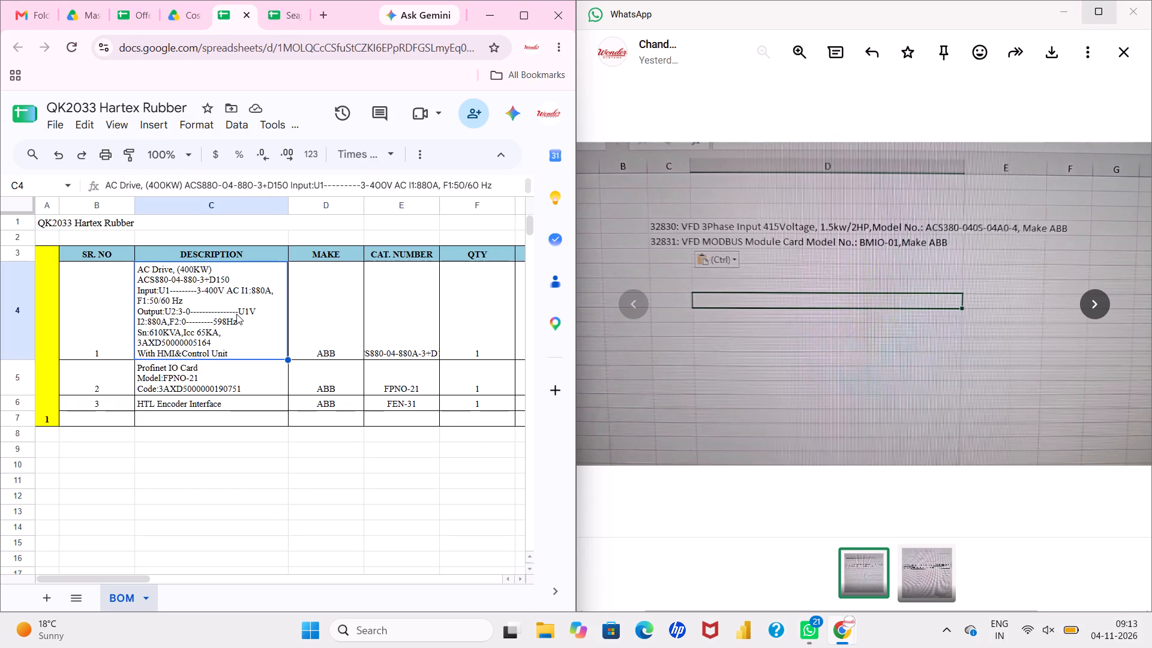
{"action": "type", "text": "VFD"}
{"action": "key", "text": "space"}
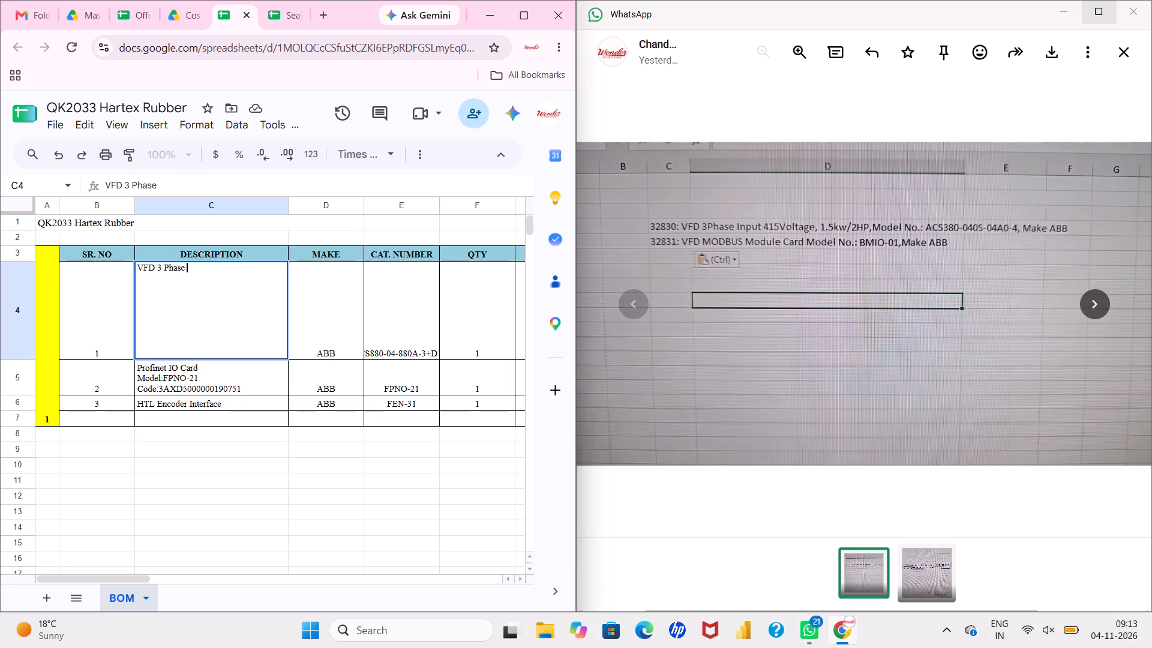
{"action": "key", "text": "BackSpace"}
{"action": "key", "text": "i"}
{"action": "left_click", "coordinate": [167, 270]}
{"action": "key", "text": "Left"}
{"action": "key", "text": "BackSpace"}
{"action": "key", "text": "Right"}
{"action": "key", "text": "Right"}
{"action": "key", "text": "Right"}
{"action": "key", "text": "Right"}
{"action": "key", "text": "Right"}
{"action": "key", "text": "Right"}
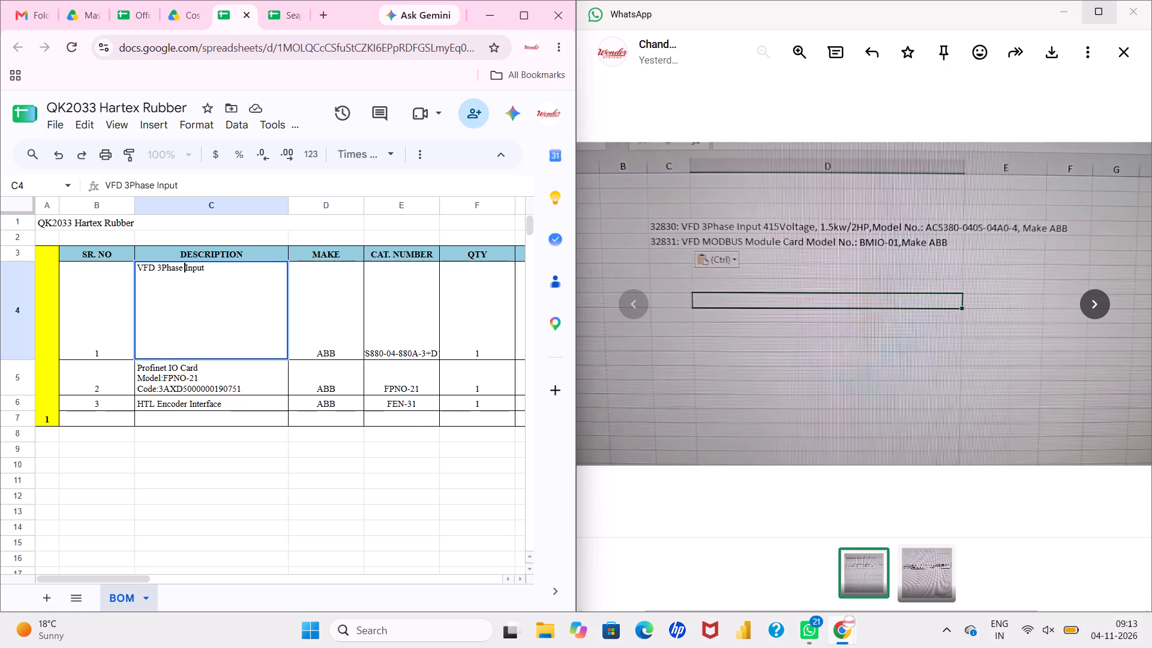
{"action": "key", "text": "Right"}
{"action": "key", "text": "Right"}
{"action": "key", "text": "Right"}
{"action": "key", "text": "Right"}
{"action": "key", "text": "Right"}
{"action": "key", "text": "space"}
{"action": "type", "text": "415"}
{"action": "key", "text": "v"}
{"action": "type", "text": ","}
{"action": "key", "text": "space"}
{"action": "type", "text": "1.5KW"}
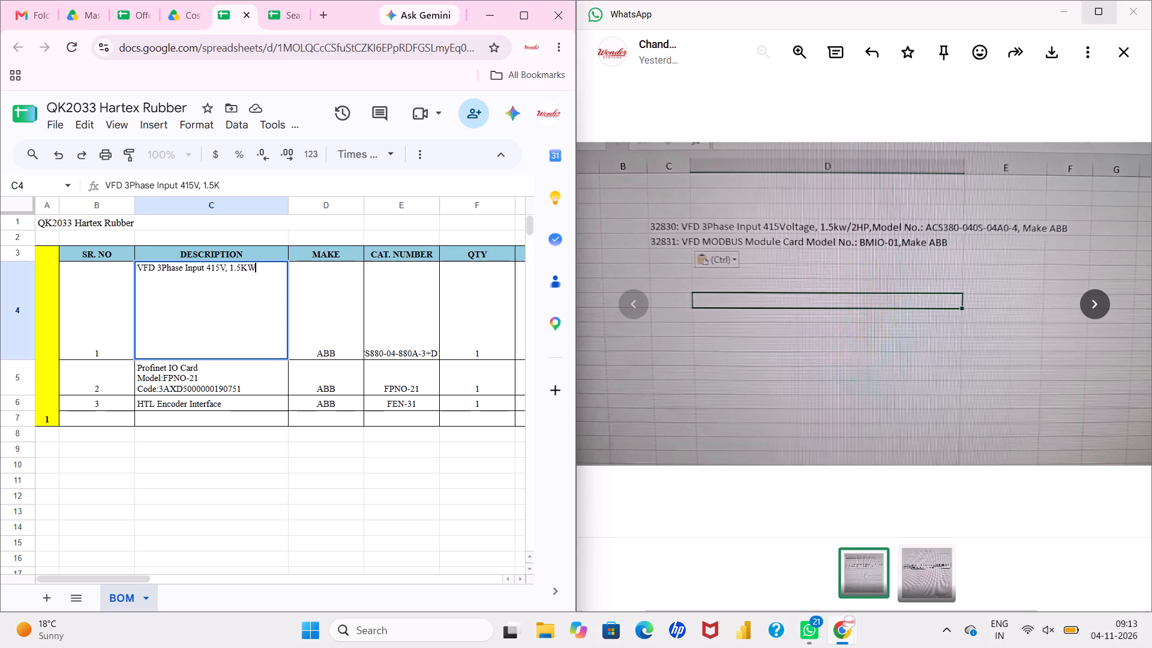
{"action": "key", "text": "space"}
{"action": "key", "text": "BackSpace"}
{"action": "type", "text": "/2"}
{"action": "type", "text": "HP"}
{"action": "key", "text": "Right"}
{"action": "key", "text": "Return"}
Copy model number ACS380-040S-04A0-4 from the drive price list PDF into the first item's CAT. NUMBER cell and fit that column's width.
{"action": "left_click", "coordinate": [404, 276]}
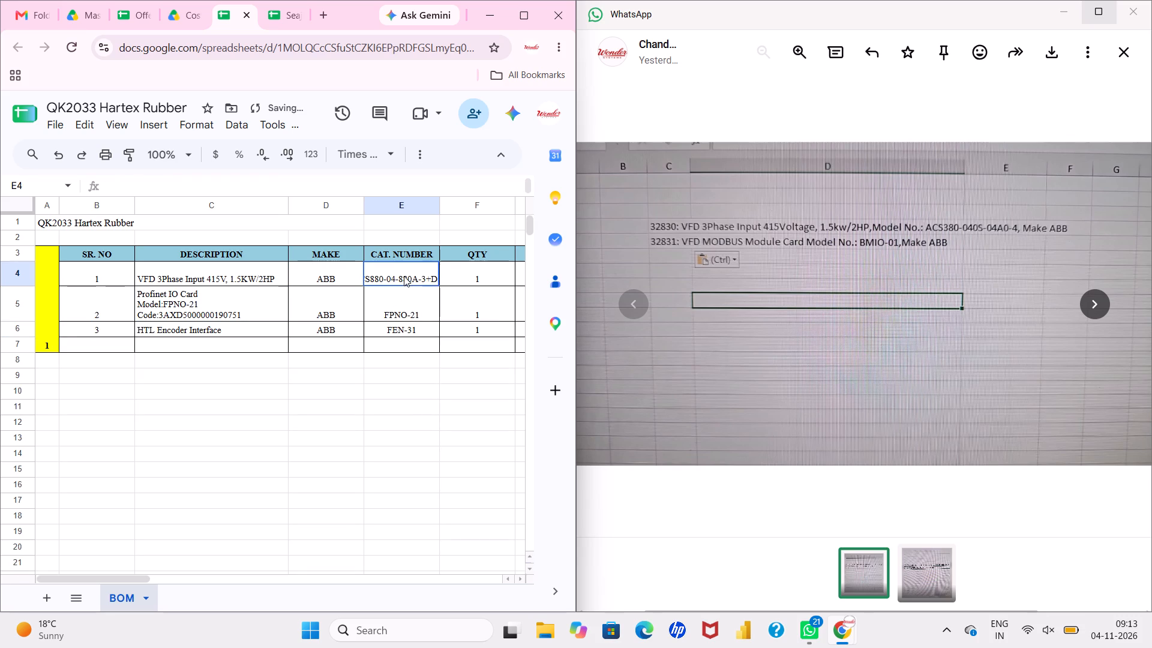
{"action": "left_click", "coordinate": [93, 16]}
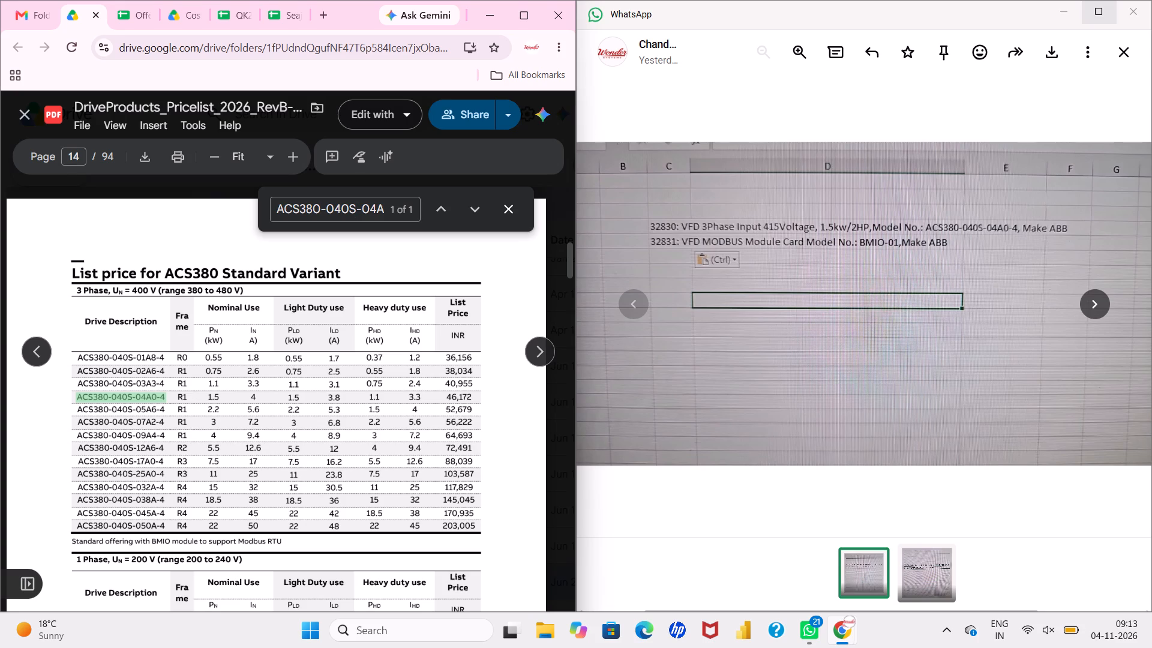
{"action": "left_click_drag", "start_coordinate": [169, 394], "coordinate": [73, 397]}
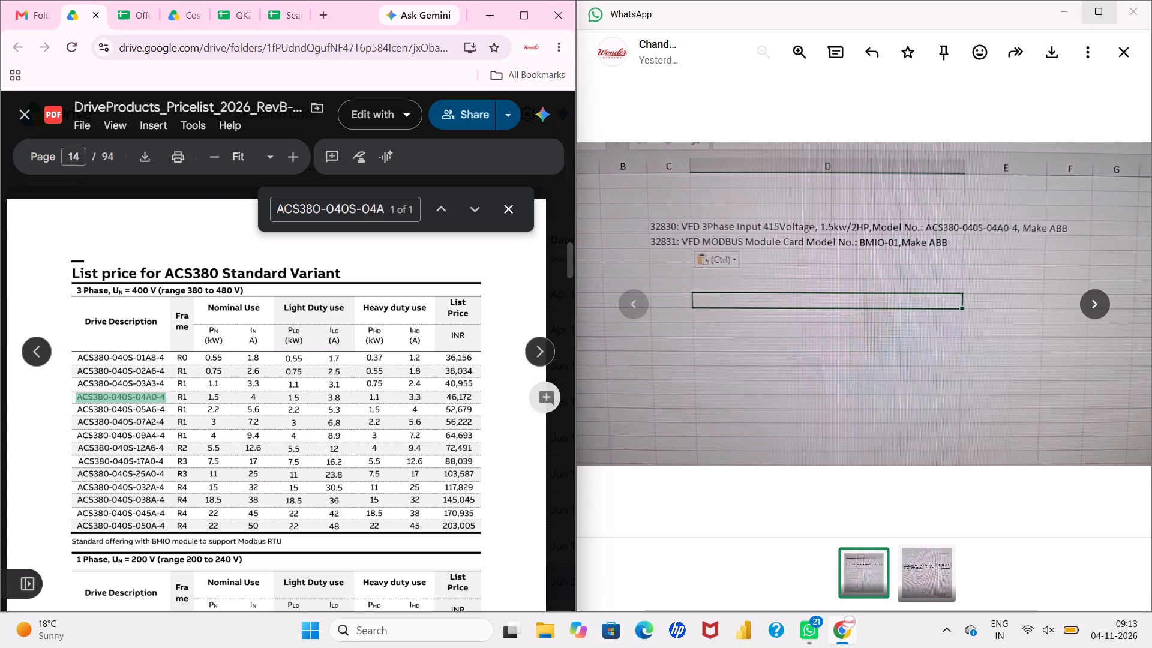
{"action": "left_click_drag", "start_coordinate": [73, 397], "coordinate": [73, 397]}
{"action": "key", "text": "ctrl+c"}
{"action": "left_click", "coordinate": [237, 19]}
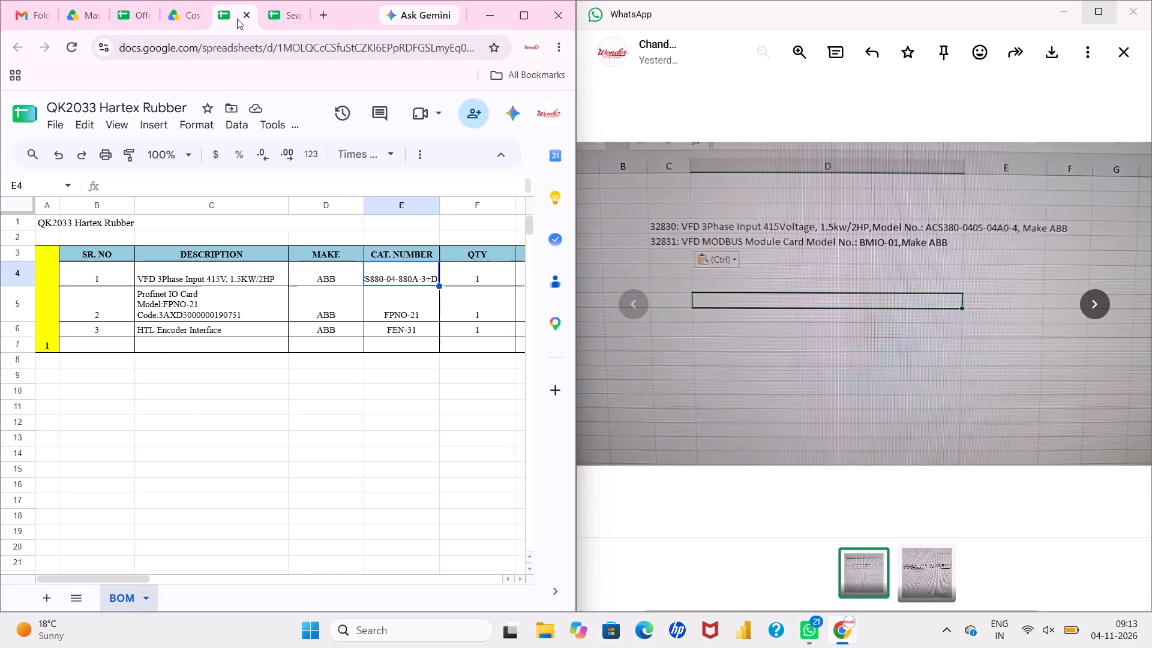
{"action": "left_click", "coordinate": [398, 271]}
{"action": "key", "text": "ctrl+v"}
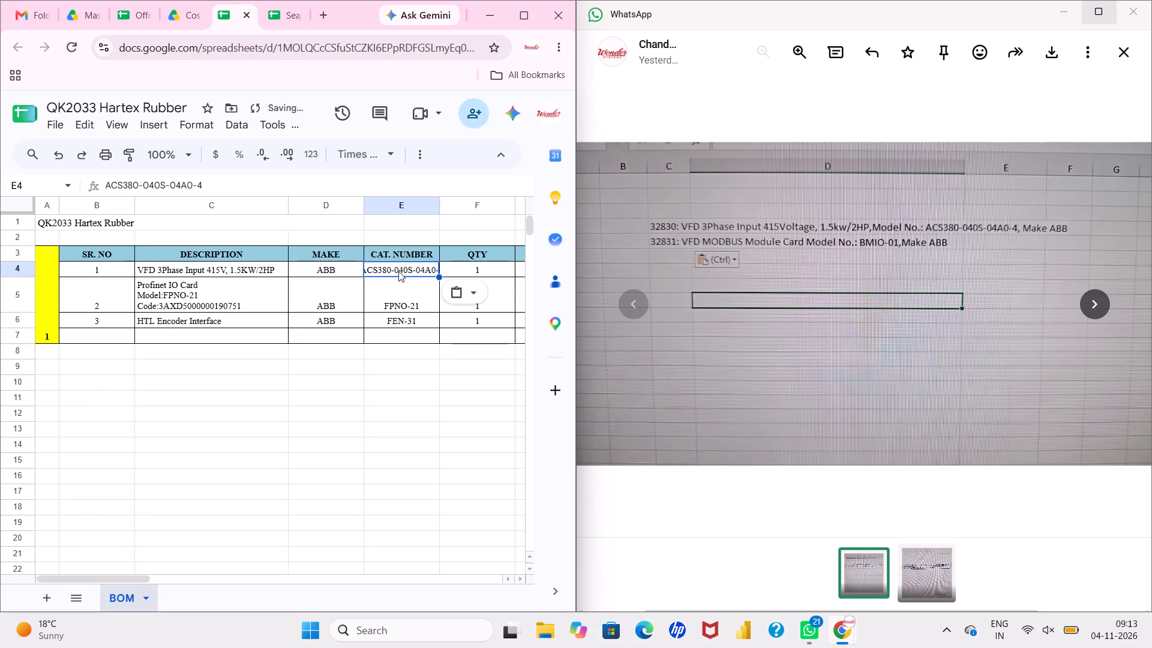
{"action": "double_click", "coordinate": [437, 204]}
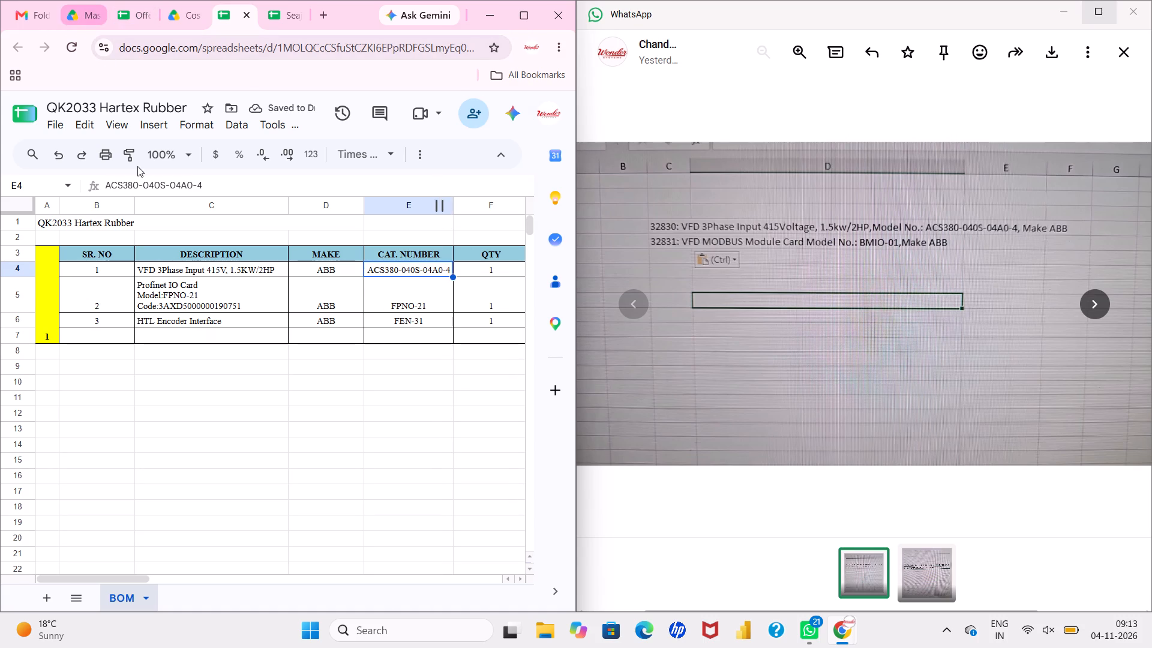
Reword the first item's description to "1.5KW/2HP VFD 3Phase Input 415V, R1" and fit the DESCRIPTION column's width to it.
{"action": "left_click", "coordinate": [219, 270]}
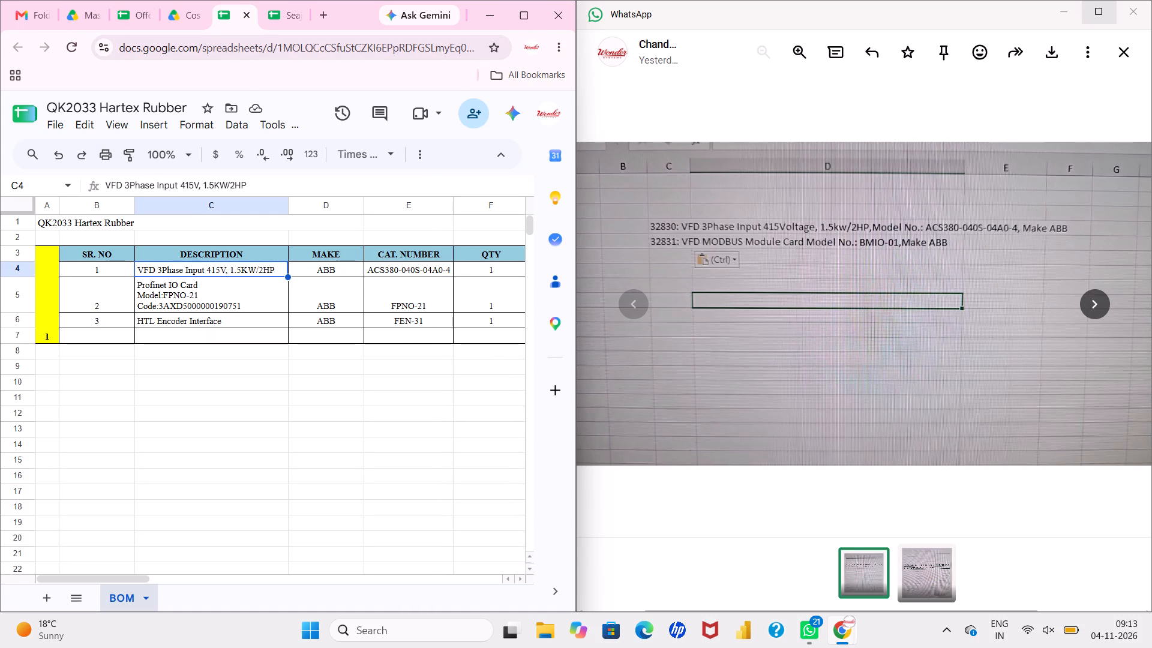
{"action": "left_click_drag", "start_coordinate": [203, 185], "coordinate": [91, 185]}
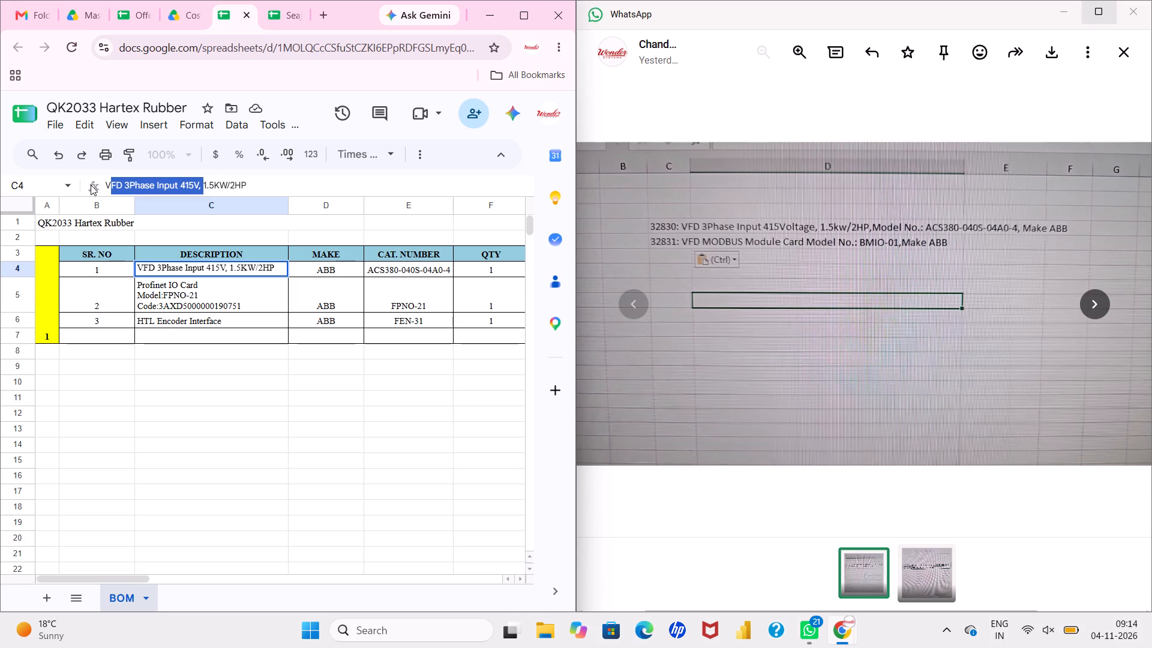
{"action": "key", "text": "ctrl+c"}
{"action": "key", "text": "Delete"}
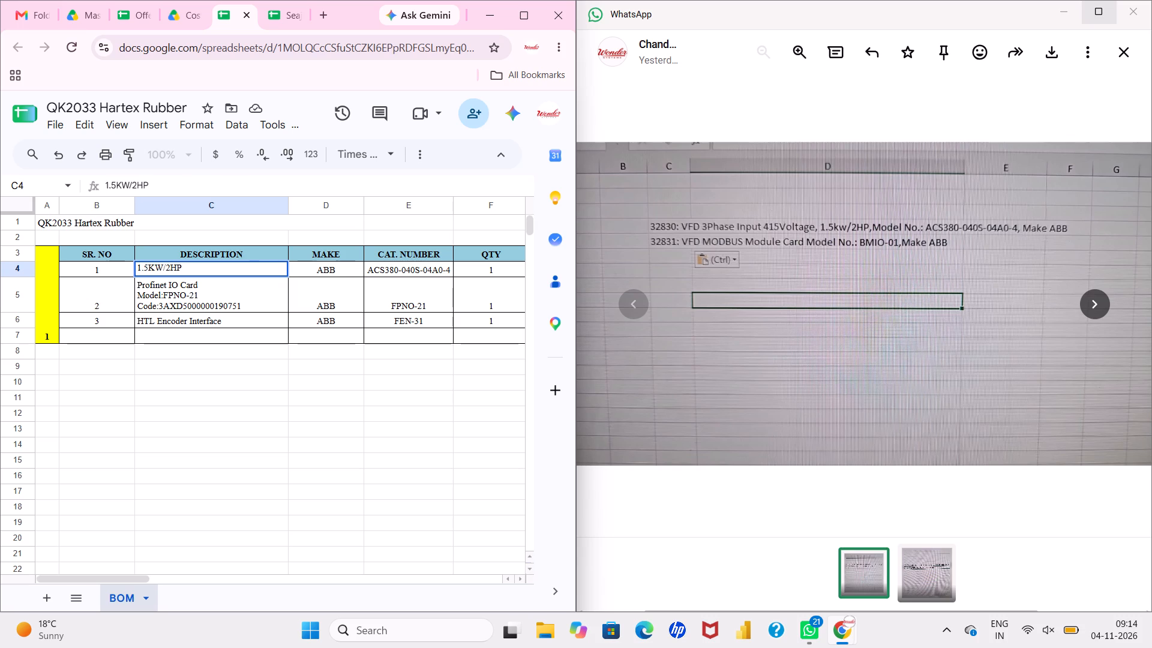
{"action": "left_click", "coordinate": [153, 184]}
{"action": "key", "text": "space"}
{"action": "key", "text": "ctrl+v"}
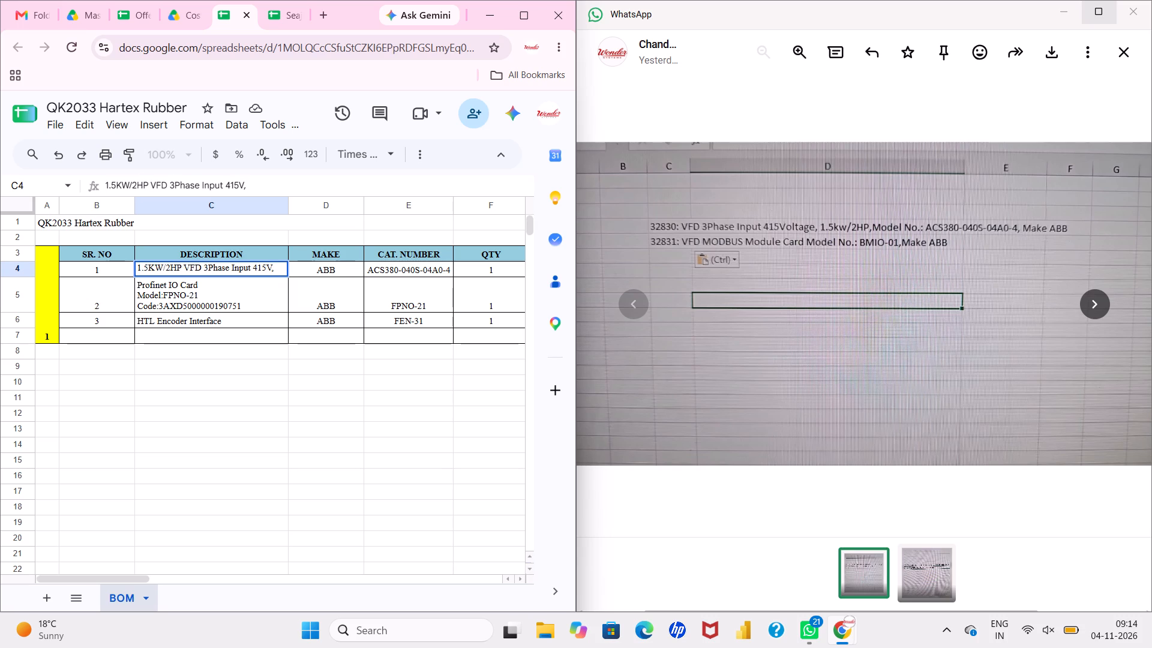
{"action": "left_click", "coordinate": [88, 10]}
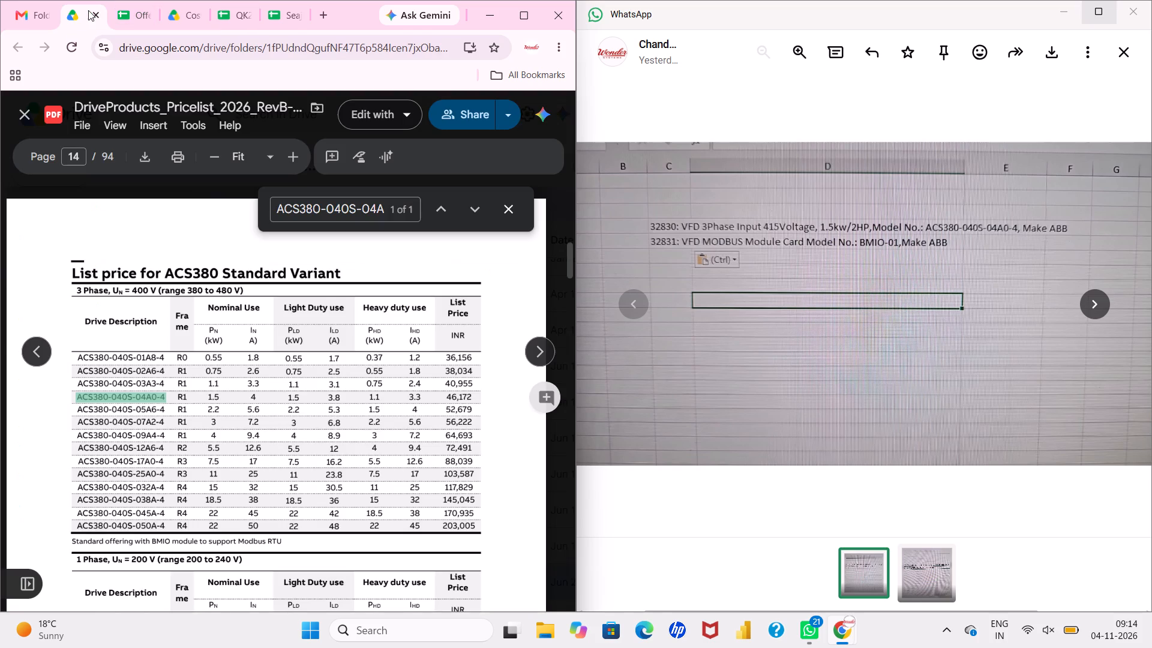
{"action": "left_click", "coordinate": [251, 8]}
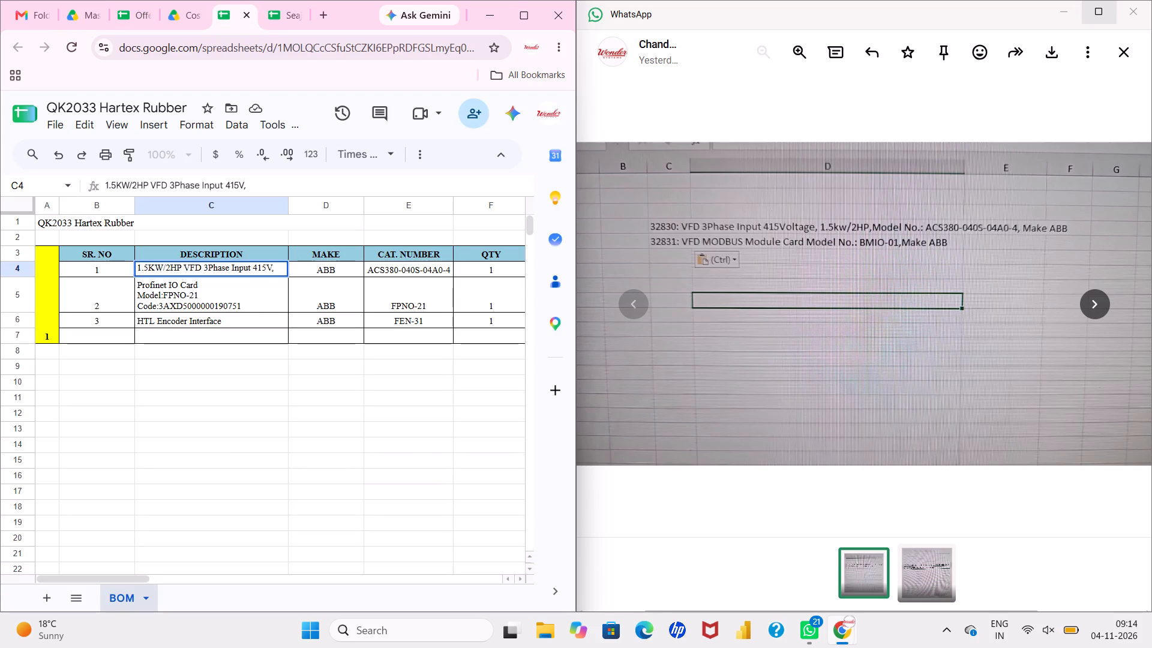
{"action": "type", "text": "R1"}
{"action": "key", "text": "Return"}
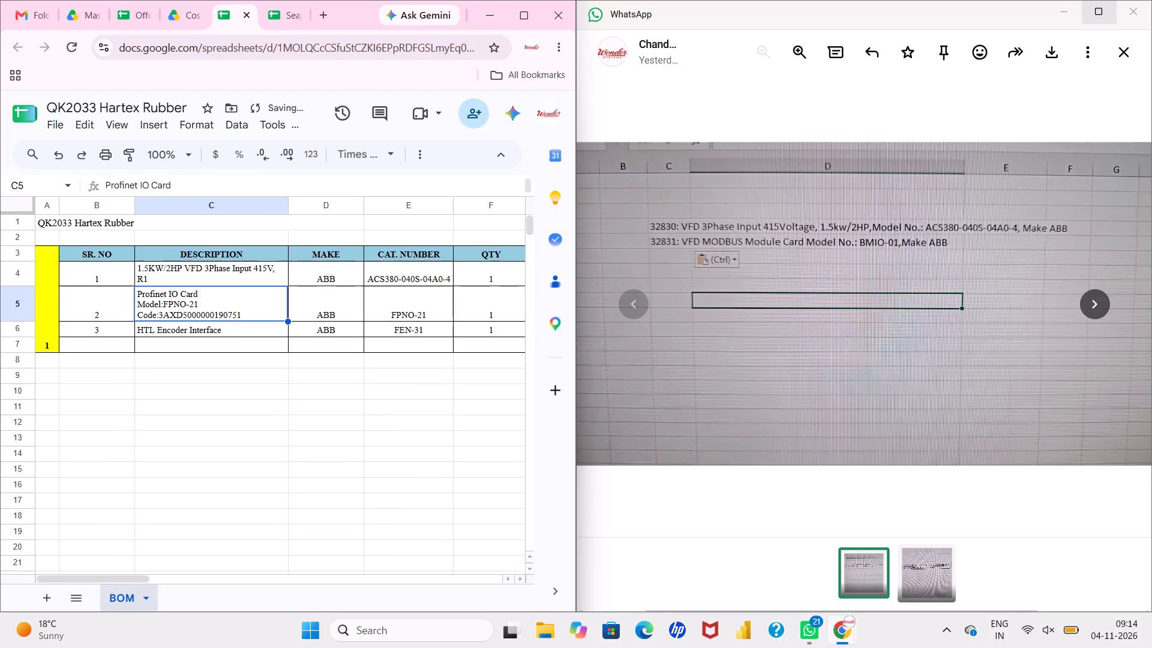
{"action": "left_click", "coordinate": [287, 206]}
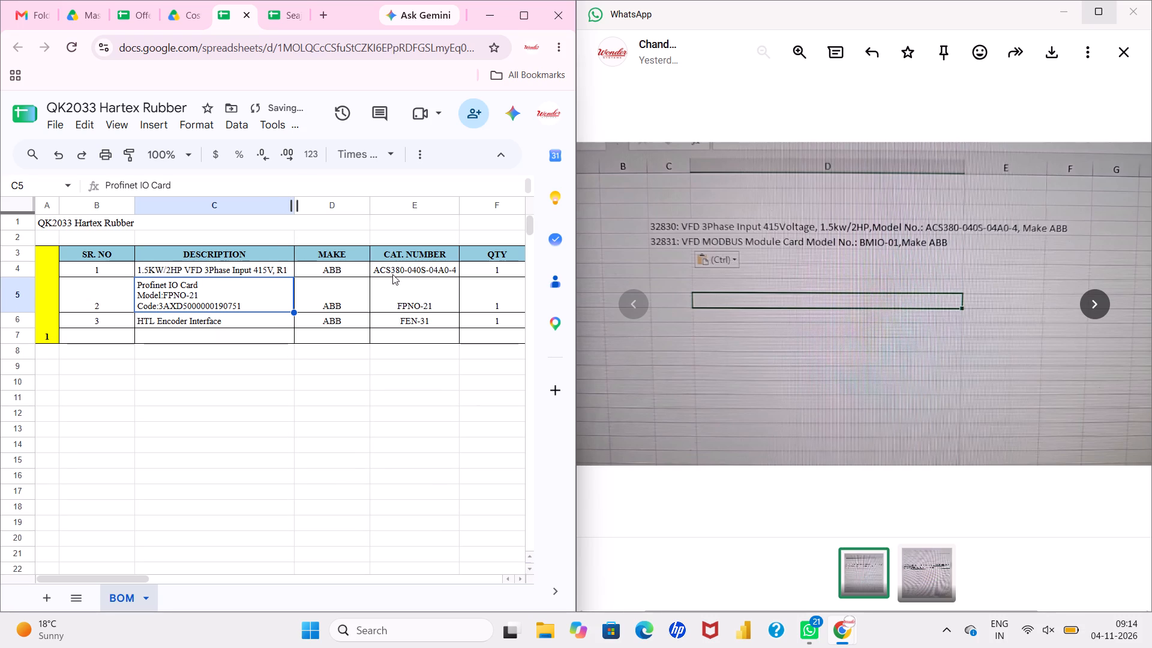
Copy the ACS380-040S-04A0-4 list price, 46,172, from the drive price list PDF into the first item's LP cell.
{"action": "left_click", "coordinate": [392, 274]}
{"action": "scroll", "coordinate": [392, 274], "scroll_direction": "left", "scroll_amount": 2}
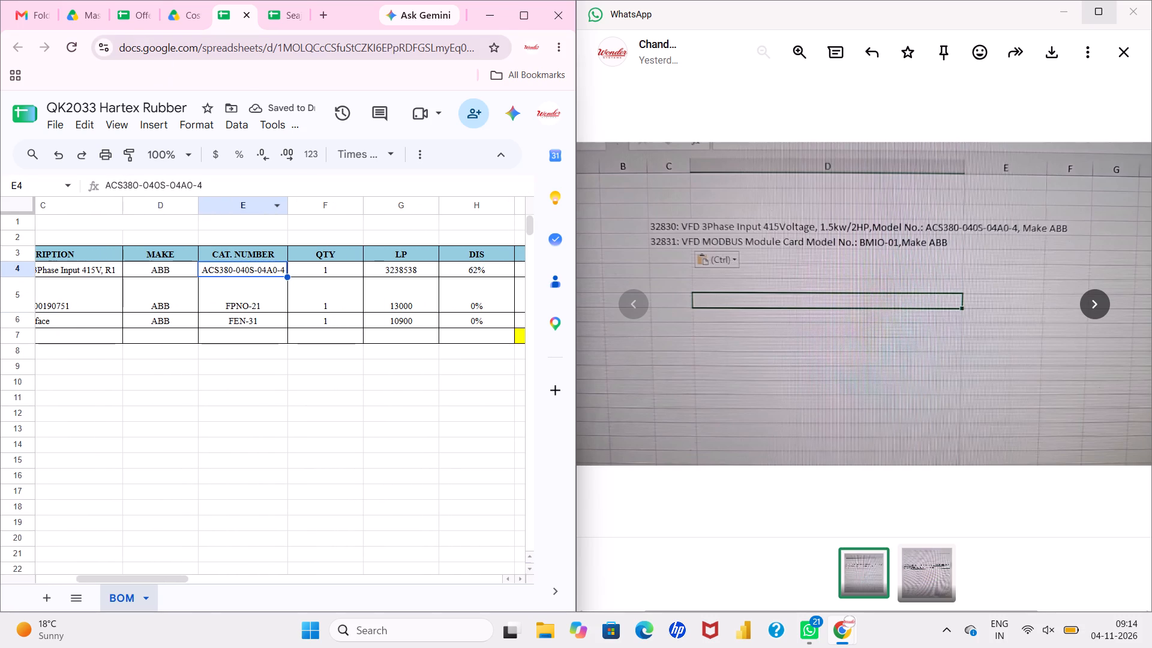
{"action": "left_click", "coordinate": [94, 20]}
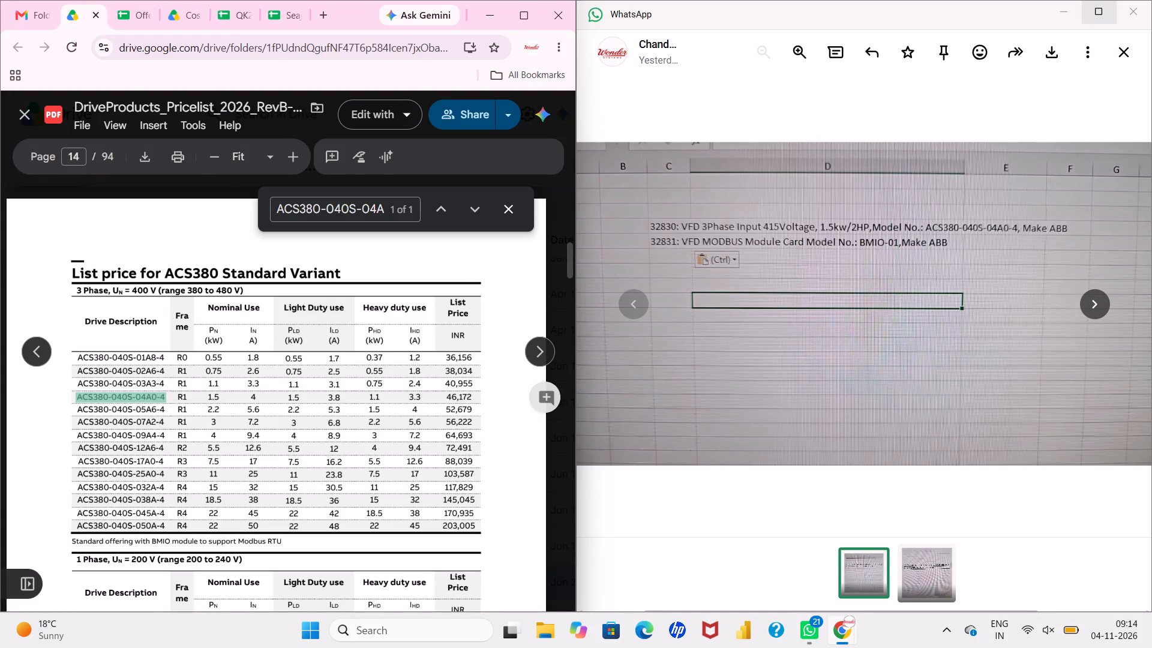
{"action": "left_click_drag", "start_coordinate": [472, 400], "coordinate": [434, 398]}
{"action": "key", "text": "ctrl+c"}
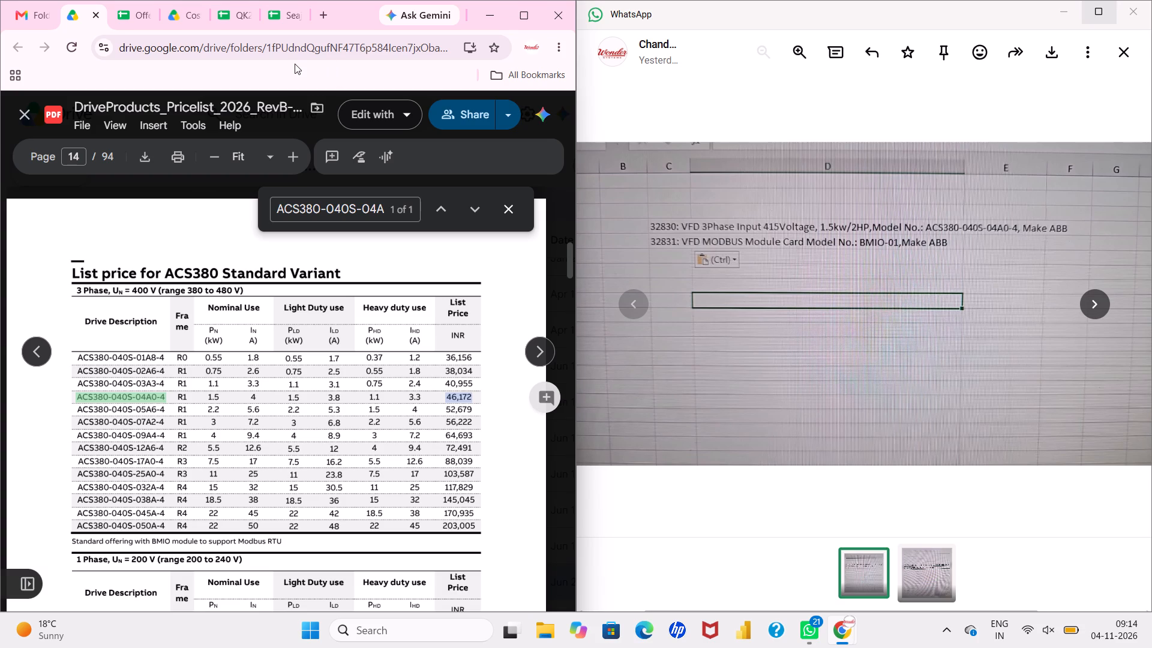
{"action": "left_click", "coordinate": [226, 11]}
{"action": "left_click", "coordinate": [388, 270]}
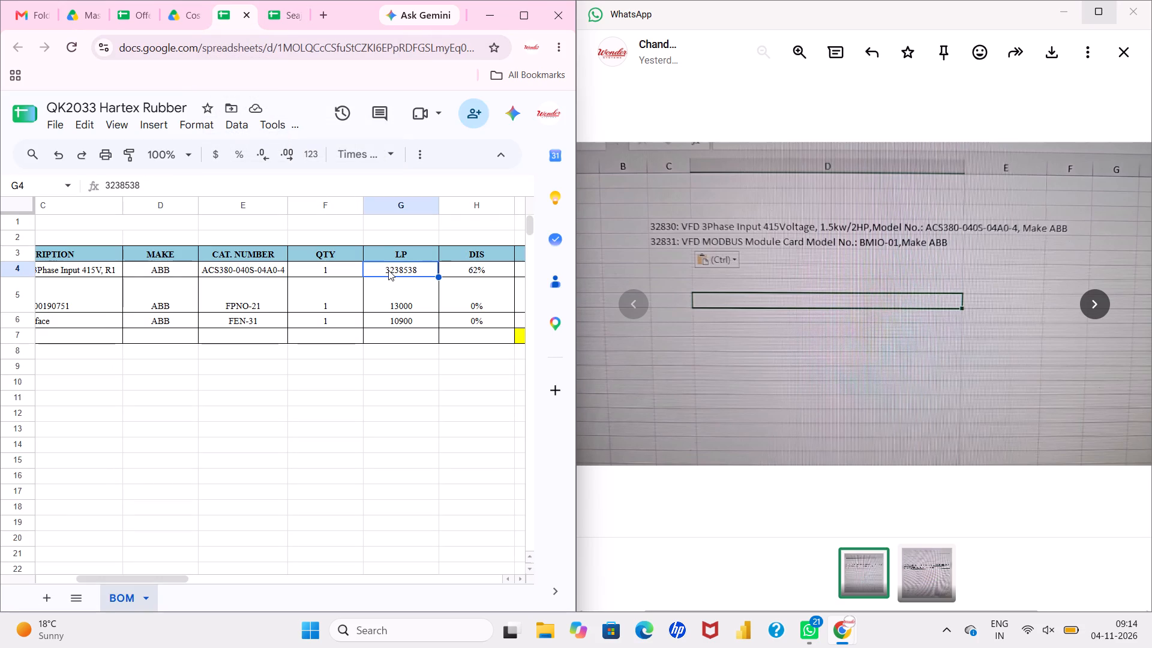
{"action": "key", "text": "ctrl+v"}
{"action": "double_click", "coordinate": [407, 270]}
{"action": "key", "text": "Return"}
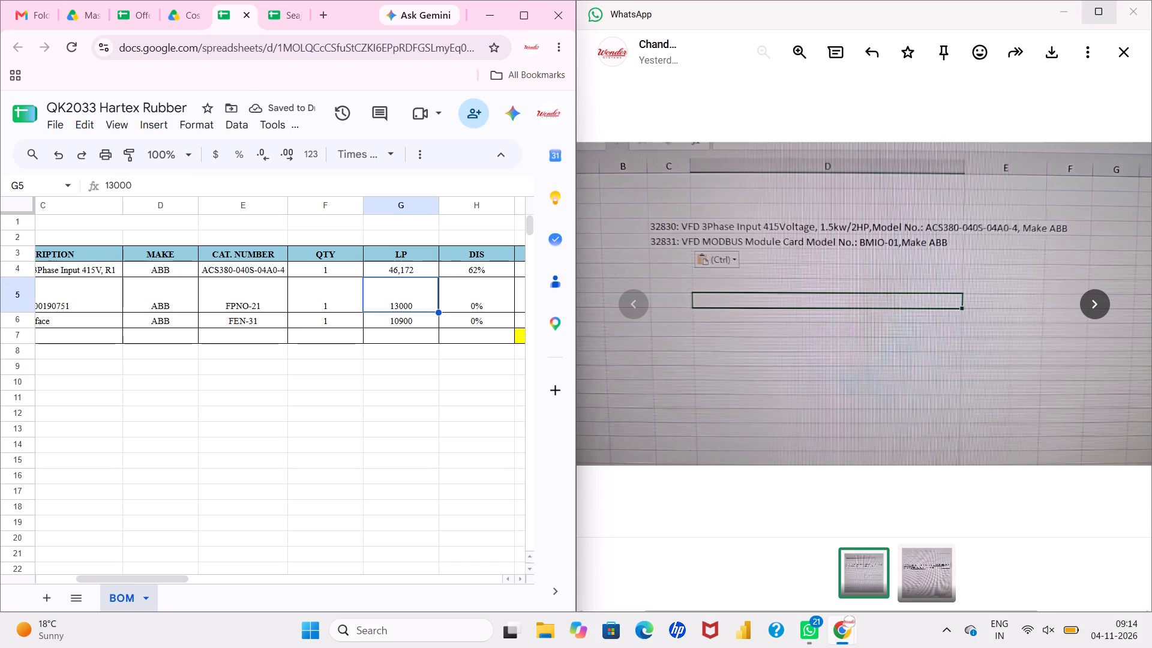
{"action": "left_click", "coordinate": [406, 270]}
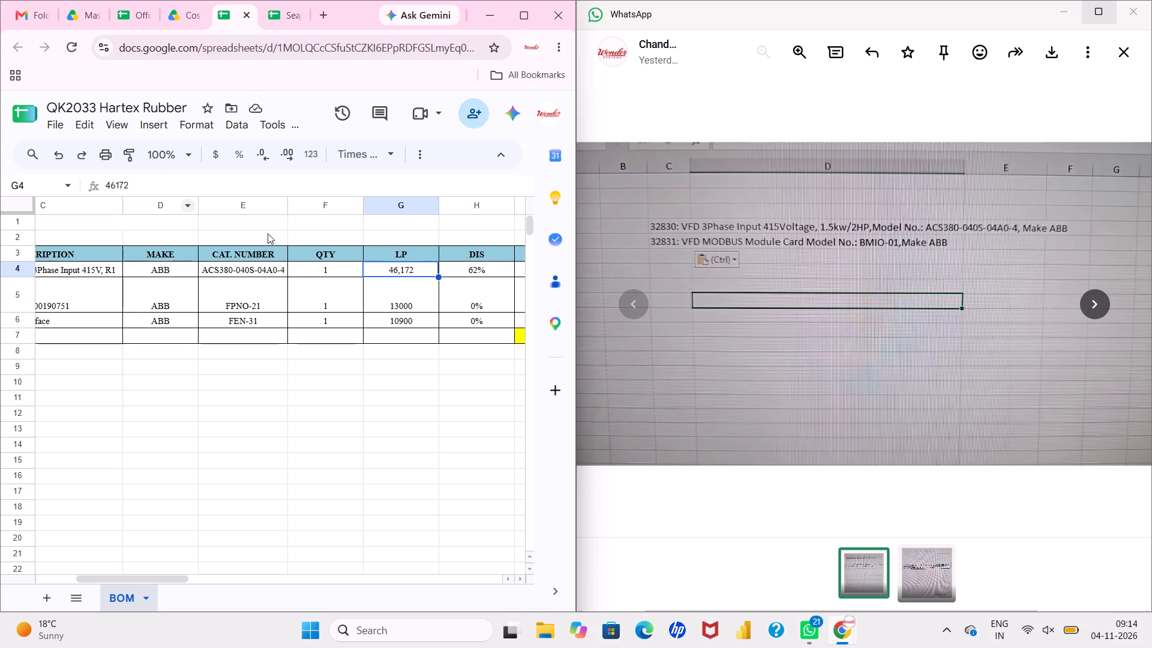
Set the MARGIN and NEG MARGIN percentages above the table headers to 0%.
{"action": "left_click", "coordinate": [422, 293]}
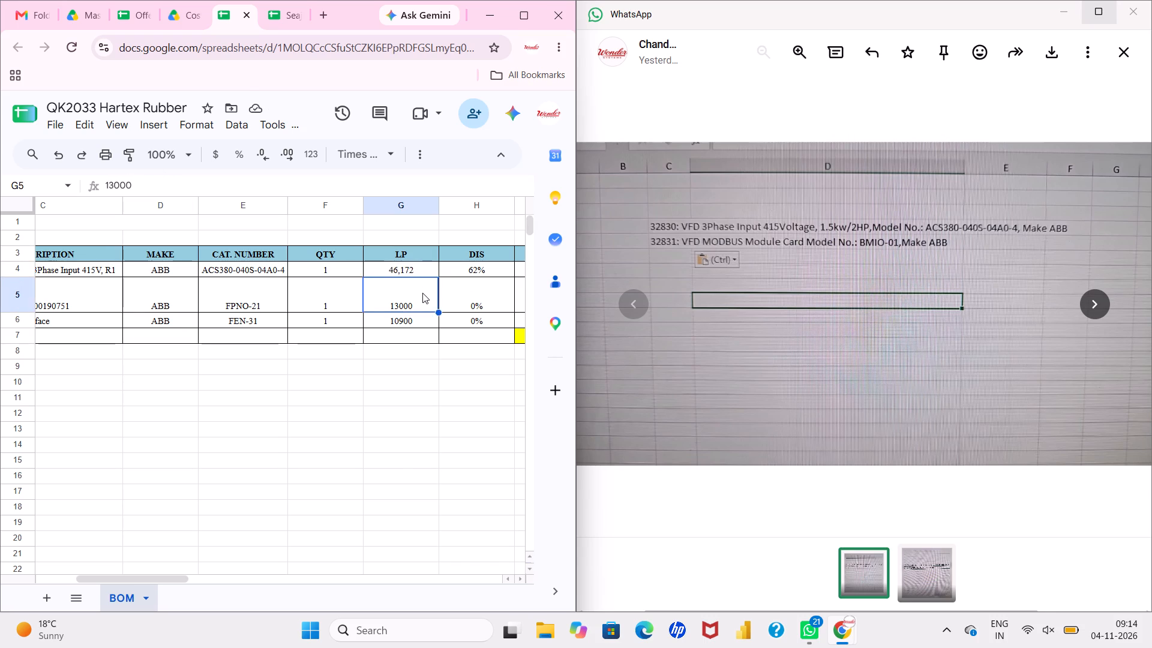
{"action": "scroll", "coordinate": [422, 293], "scroll_direction": "left", "scroll_amount": 1}
{"action": "left_click", "coordinate": [442, 242]}
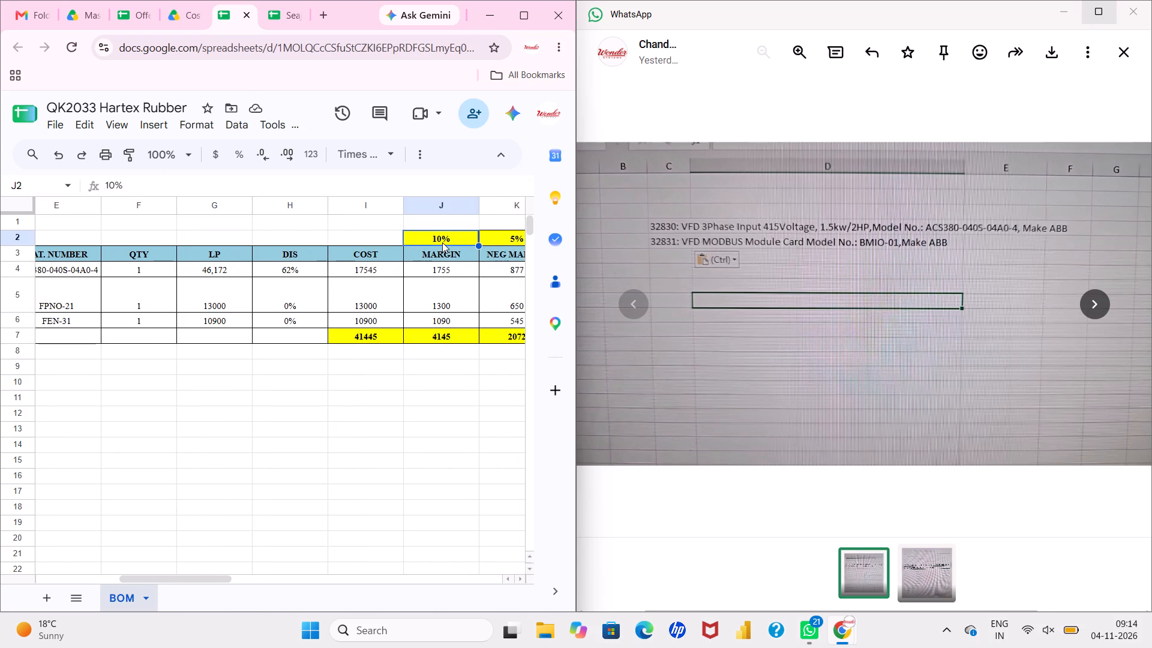
{"action": "key", "text": "0"}
{"action": "key", "text": "Right"}
{"action": "key", "text": "0"}
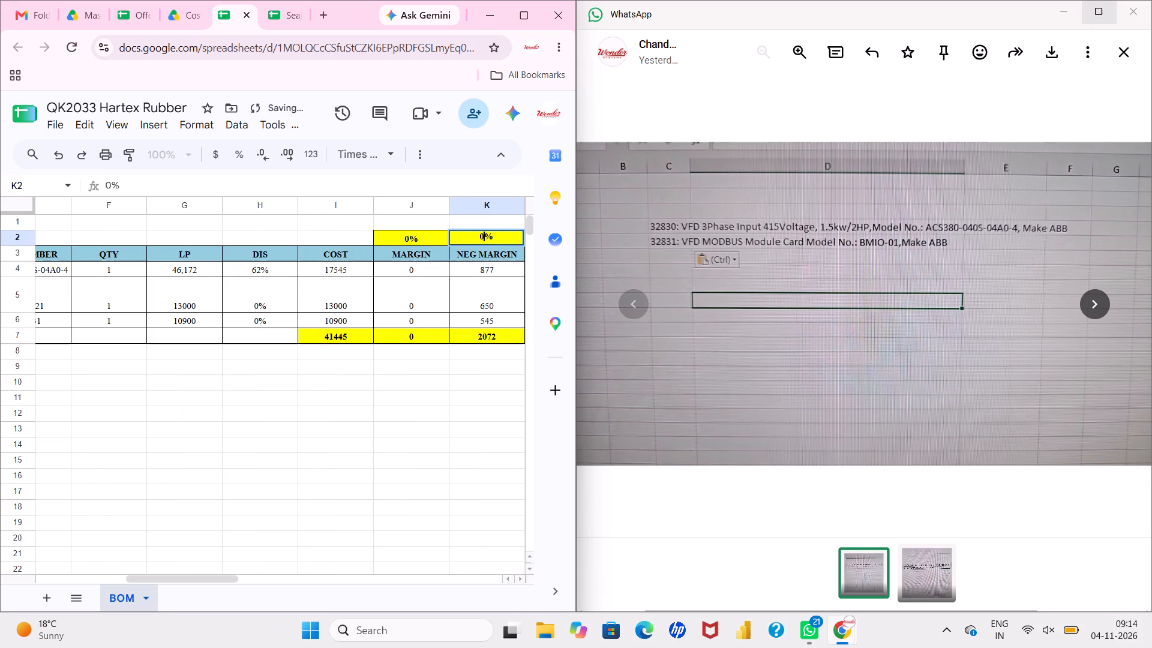
{"action": "key", "text": "Return"}
{"action": "left_click", "coordinate": [394, 466]}
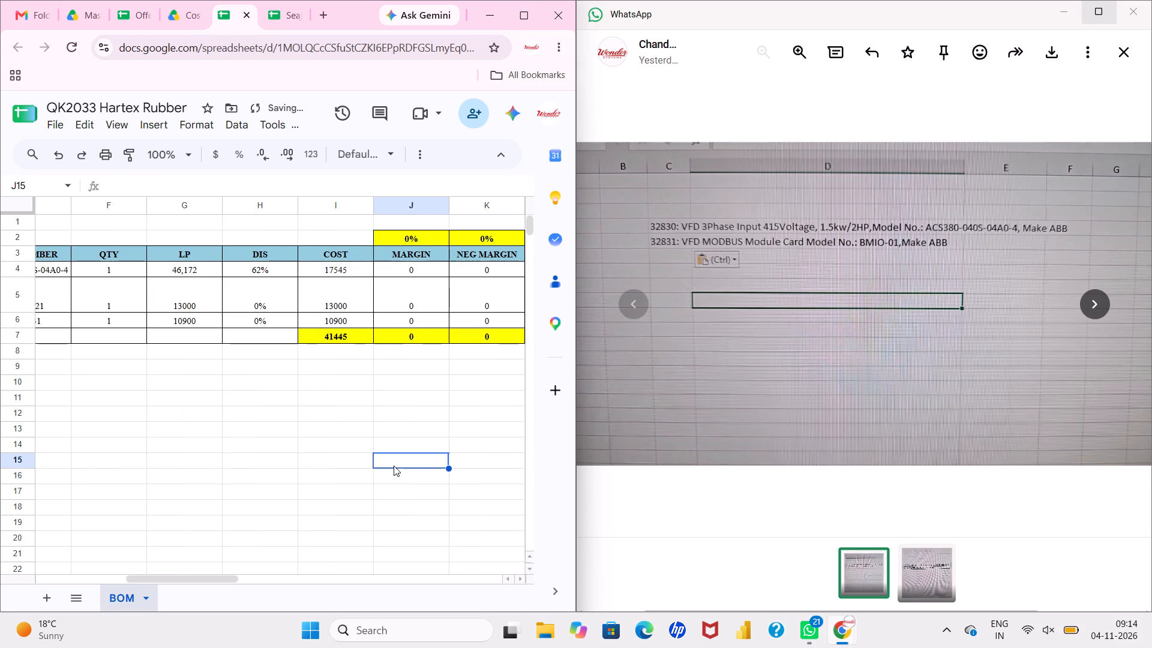
Set the first item's DIS value to 0%.
{"action": "left_click", "coordinate": [269, 274]}
{"action": "key", "text": "0"}
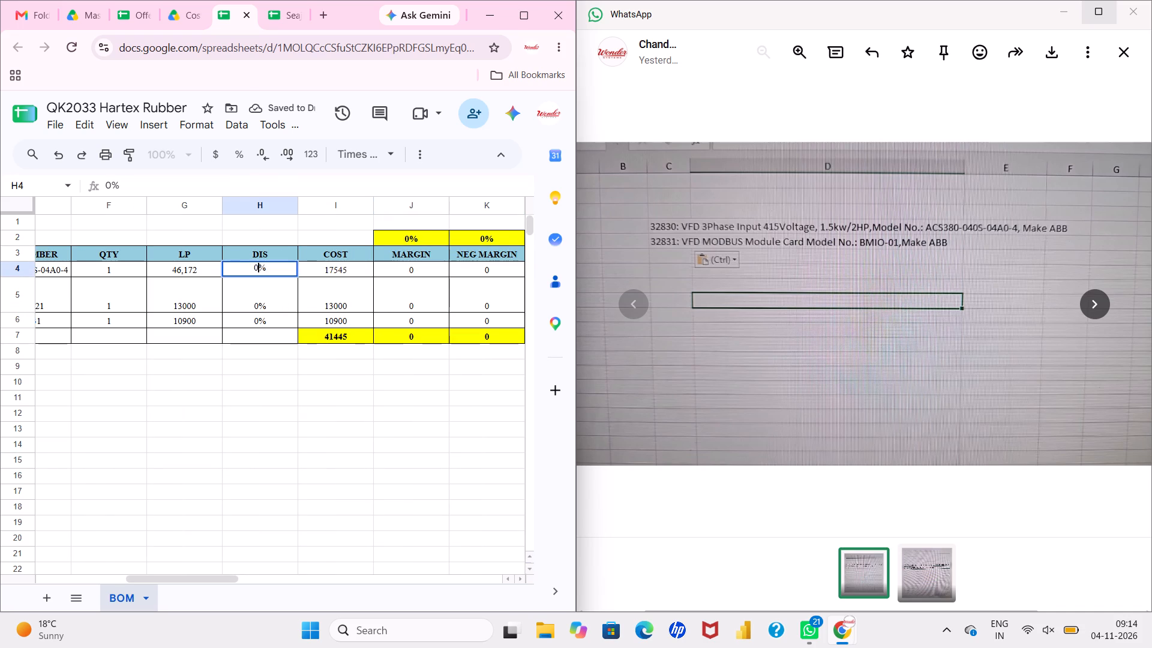
{"action": "key", "text": "Return"}
Search the drive price list PDF for BMIO-01.
{"action": "scroll", "coordinate": [269, 274], "scroll_direction": "right", "scroll_amount": 2}
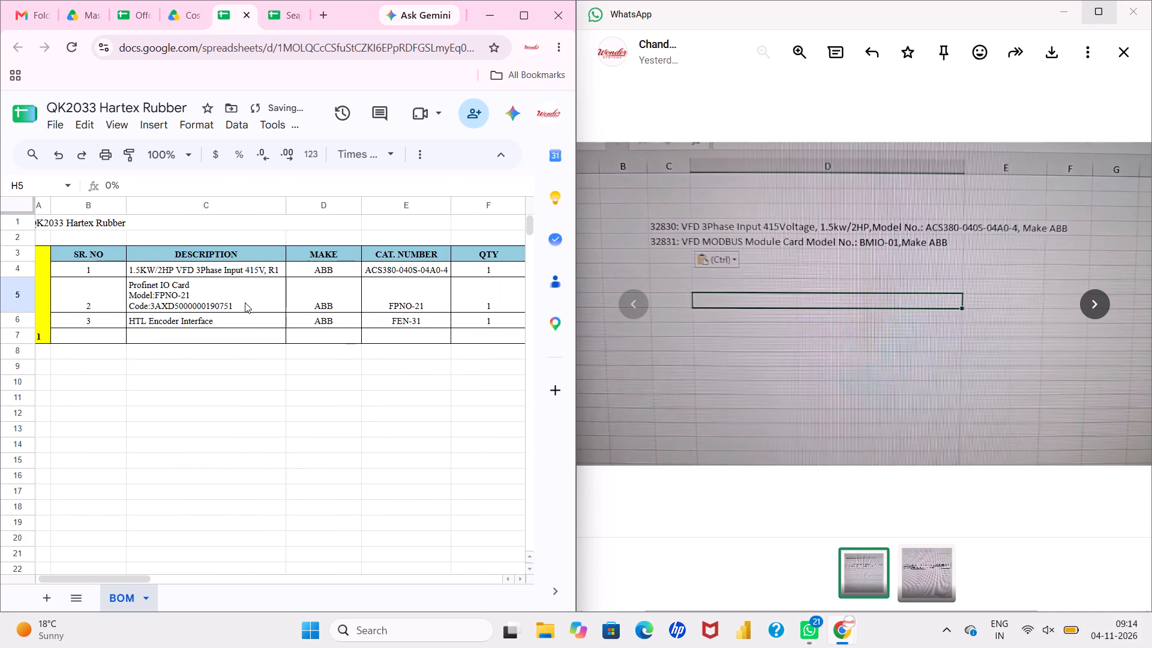
{"action": "left_click", "coordinate": [245, 302]}
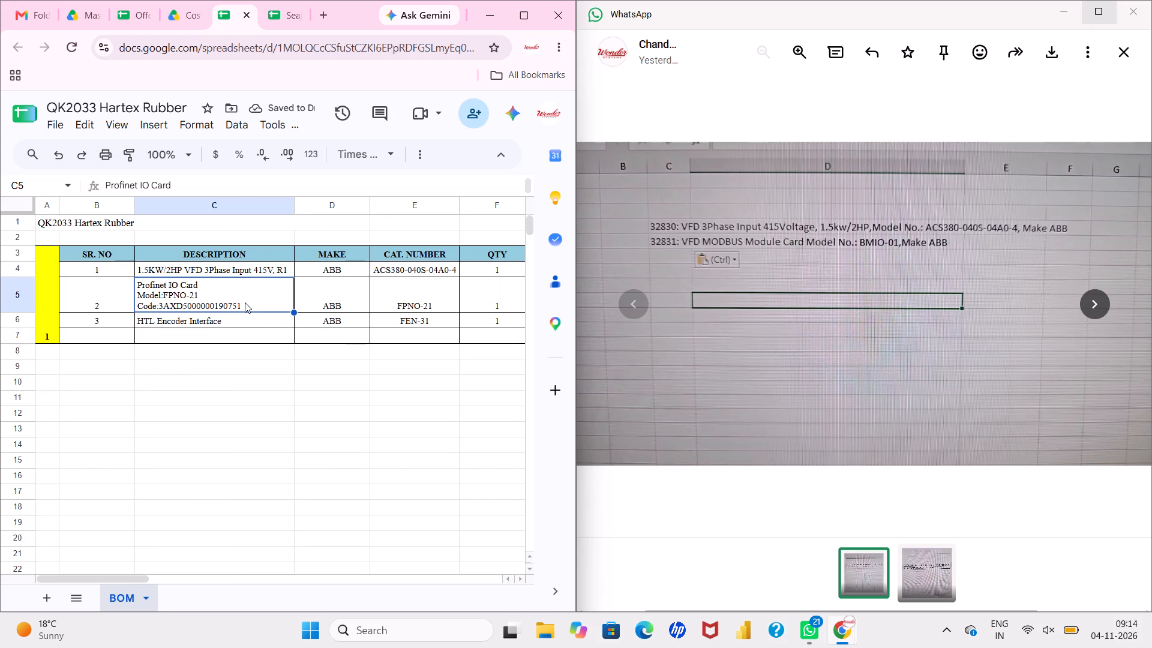
{"action": "left_click", "coordinate": [98, 13]}
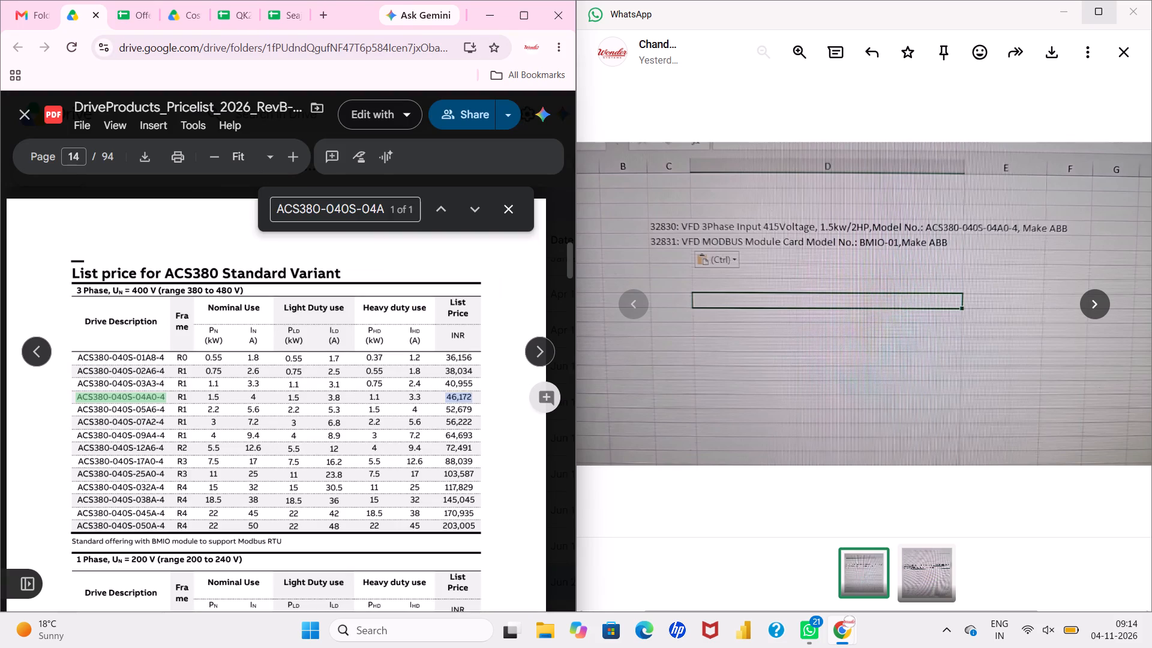
{"action": "left_click_drag", "start_coordinate": [386, 209], "coordinate": [317, 212]}
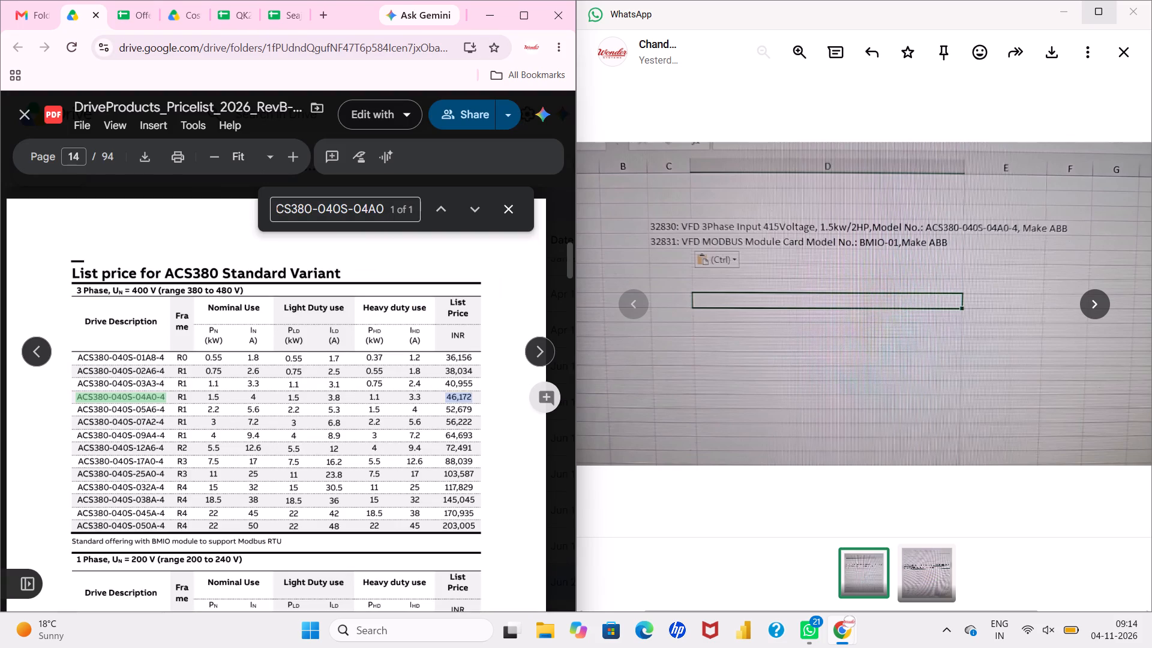
{"action": "left_click", "coordinate": [317, 212]}
{"action": "key", "text": "ctrl+a"}
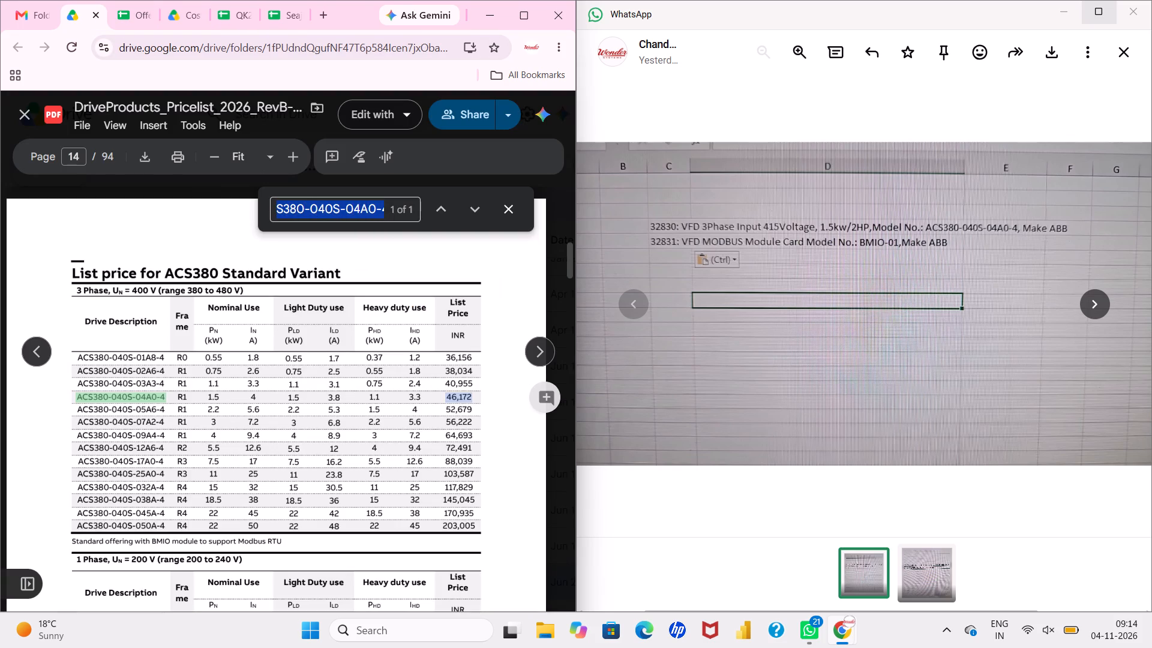
{"action": "key", "text": "Delete"}
{"action": "type", "text": "BMIO"}
{"action": "type", "text": "-01"}
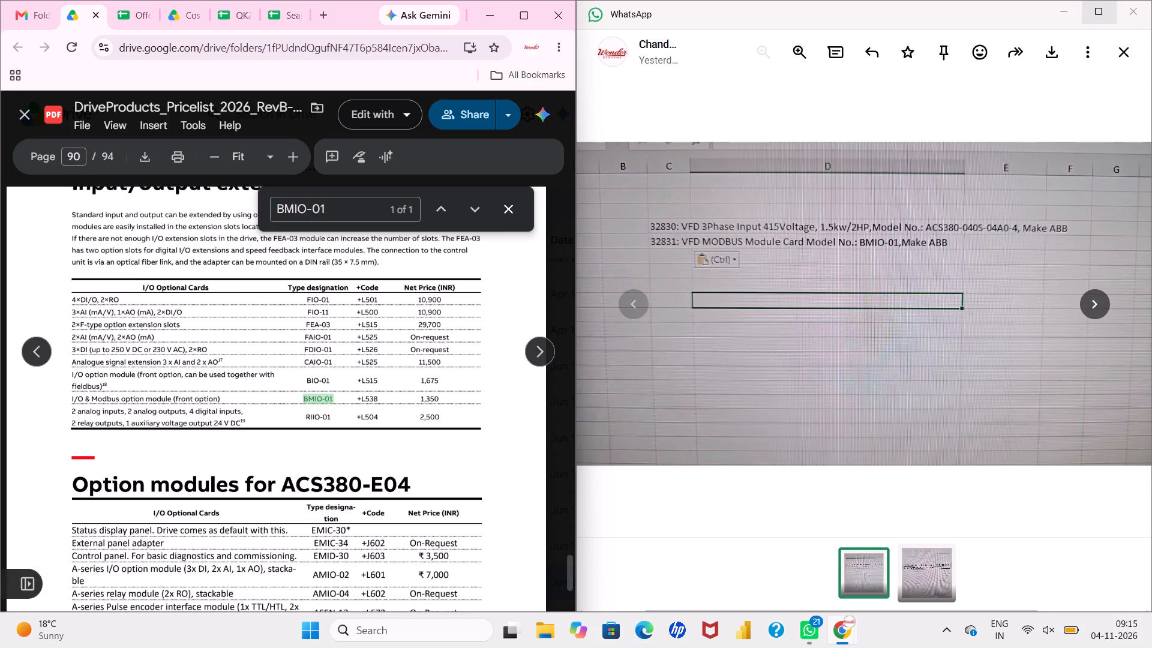
Copy the BMIO-01 description, "I/O & Modbus option module (front option)", from the price list PDF into the second item's DESCRIPTION cell.
{"action": "left_click_drag", "start_coordinate": [221, 398], "coordinate": [63, 398]}
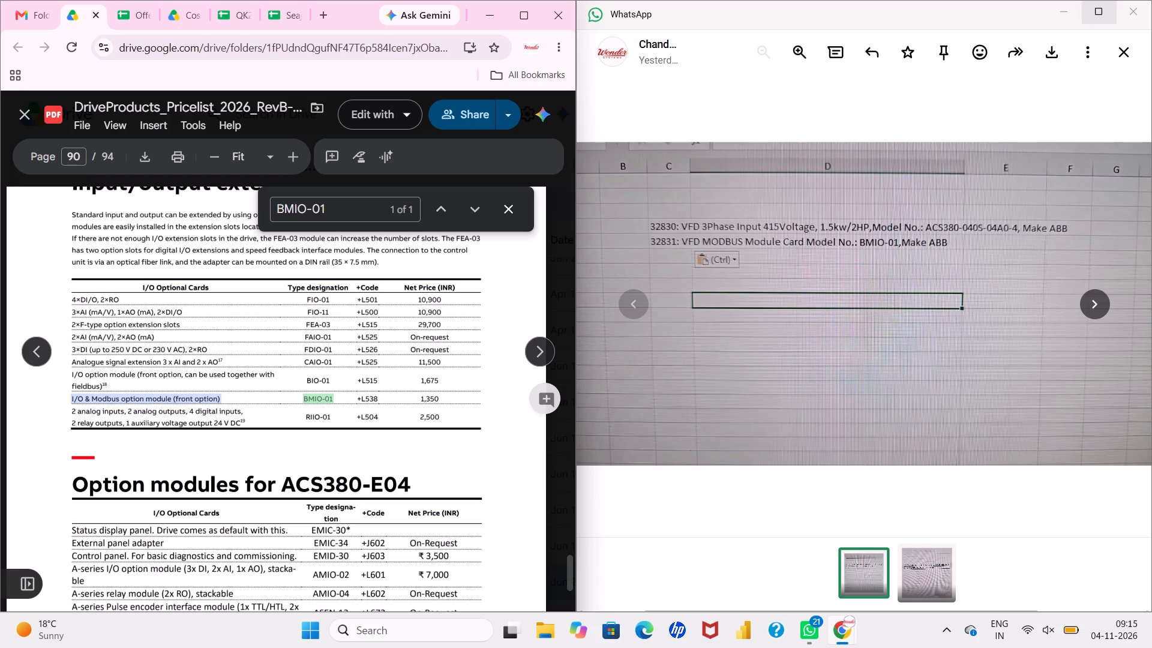
{"action": "key", "text": "ctrl+c"}
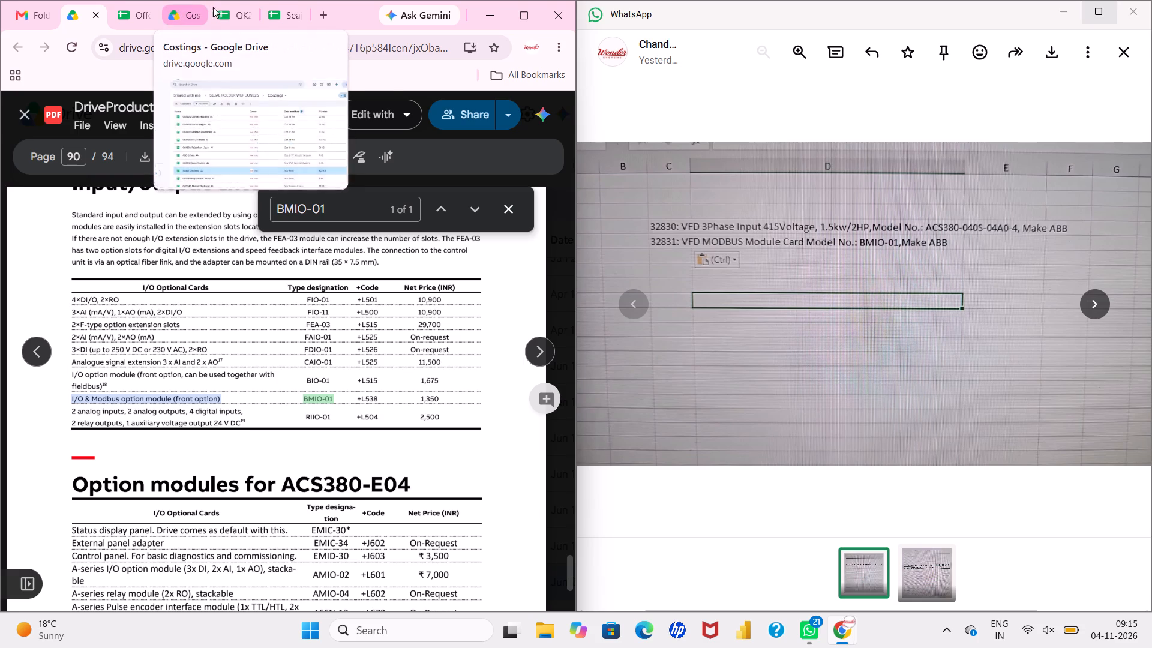
{"action": "left_click", "coordinate": [229, 7]}
{"action": "key", "text": "ctrl+v"}
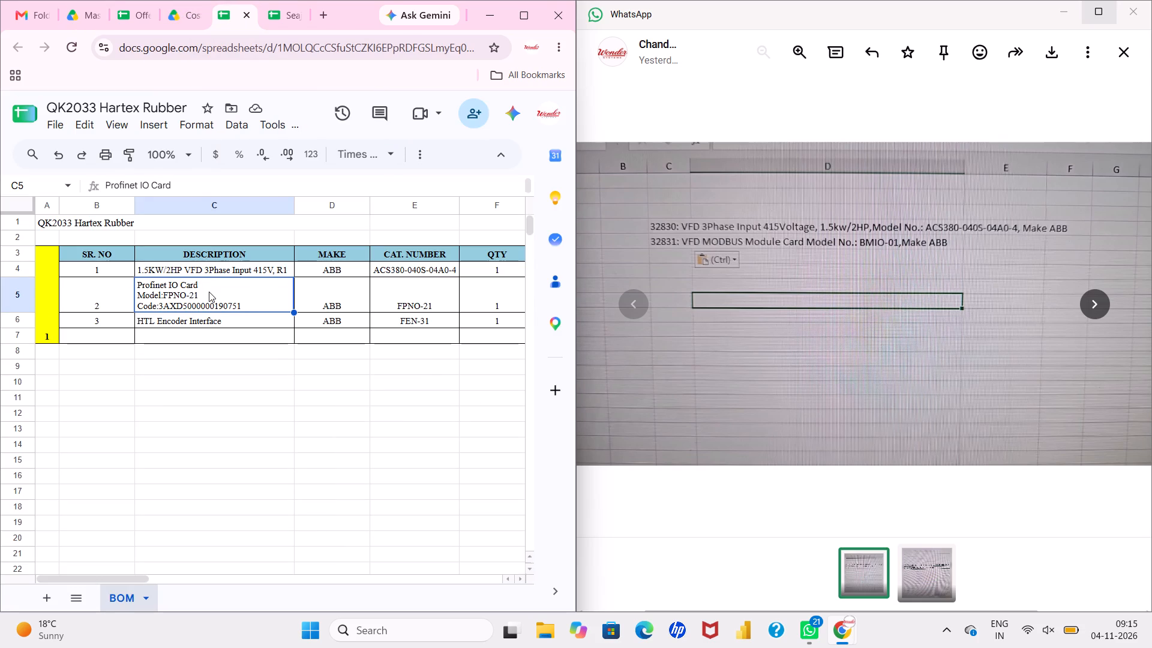
Fit the widths of the DESCRIPTION and SR. NO columns to their contents.
{"action": "double_click", "coordinate": [295, 207]}
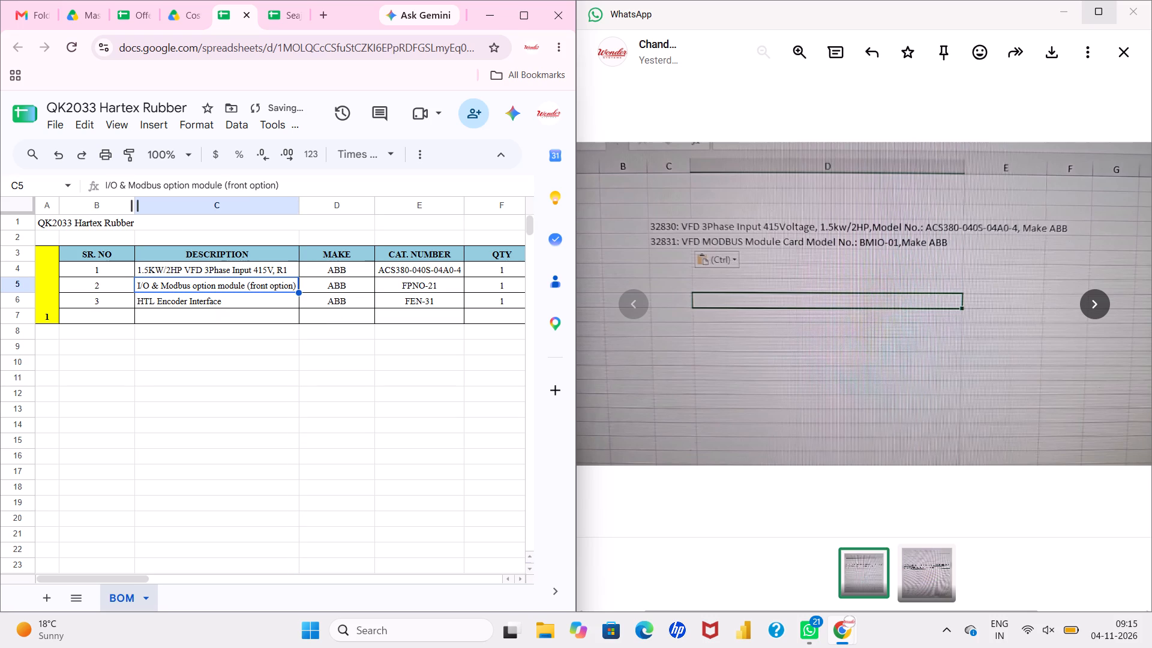
{"action": "left_click_drag", "start_coordinate": [134, 208], "coordinate": [87, 207]}
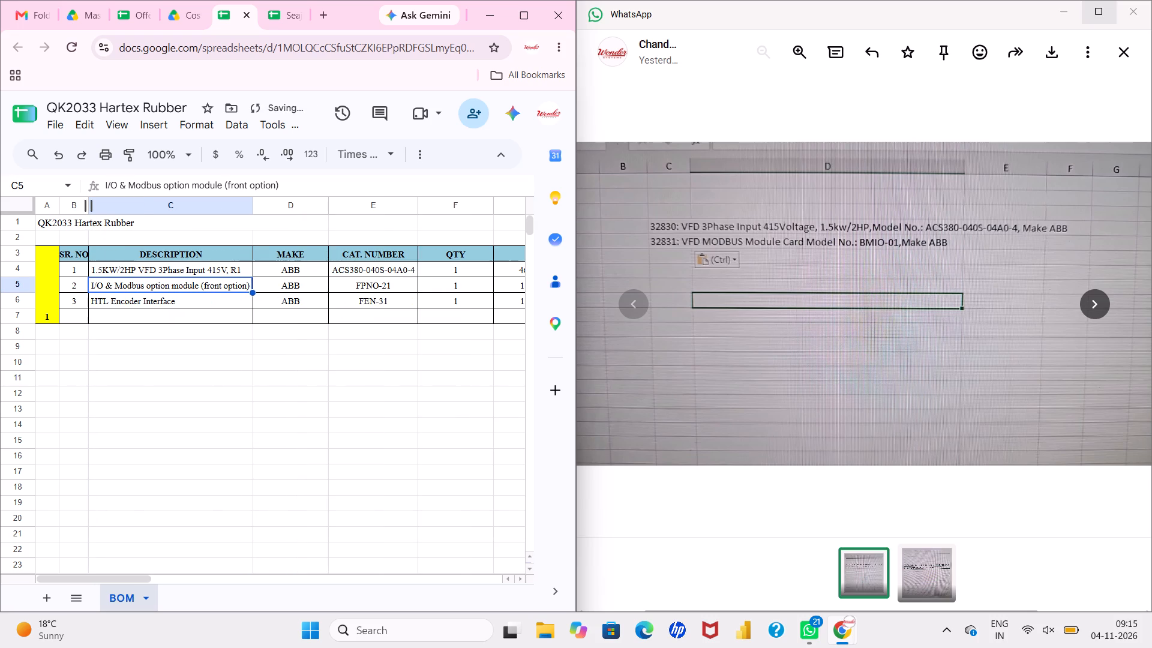
{"action": "double_click", "coordinate": [87, 207]}
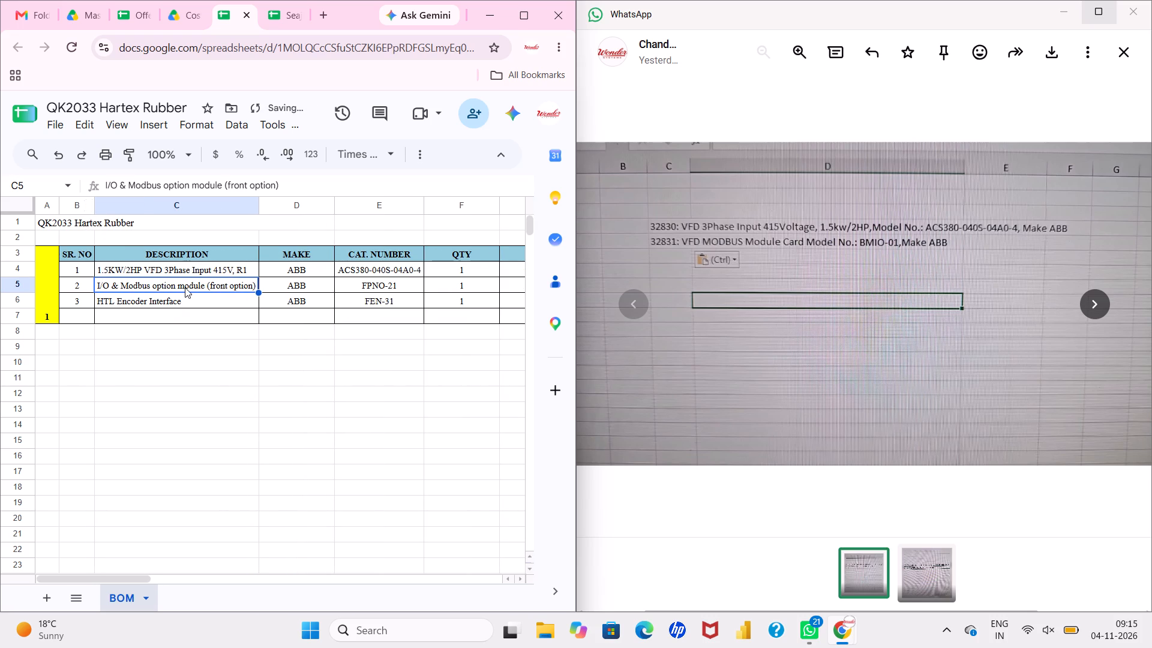
Replace "I/O &" with "VFD" at the start of the second item's description.
{"action": "left_click", "coordinate": [185, 287]}
{"action": "left_click_drag", "start_coordinate": [128, 185], "coordinate": [103, 185]}
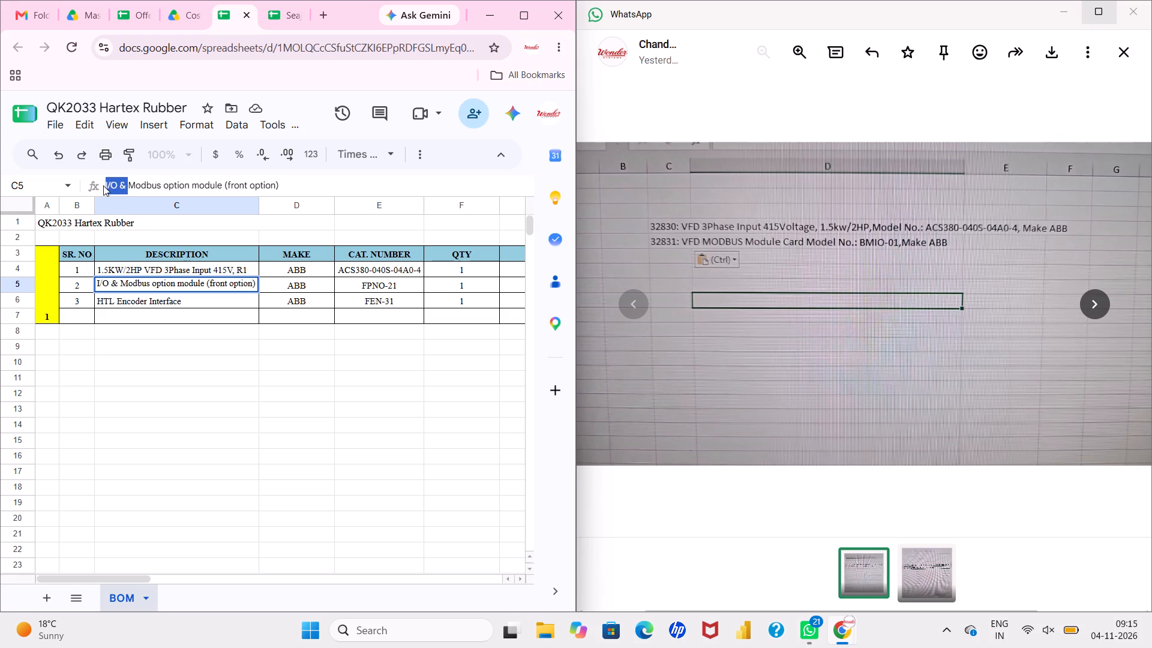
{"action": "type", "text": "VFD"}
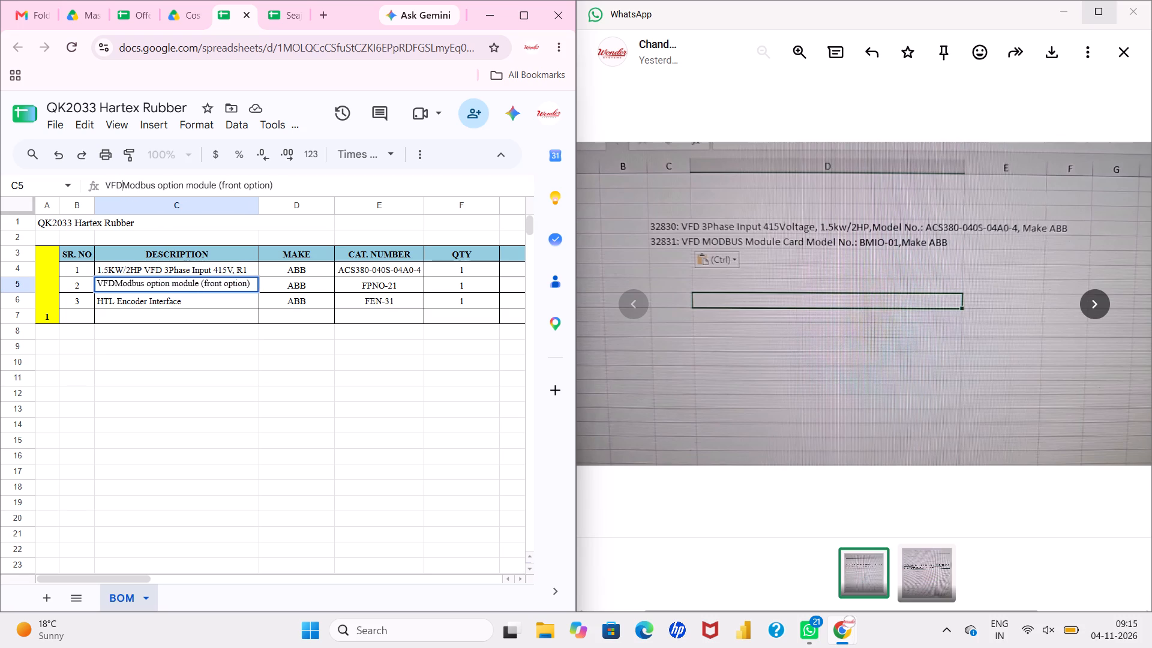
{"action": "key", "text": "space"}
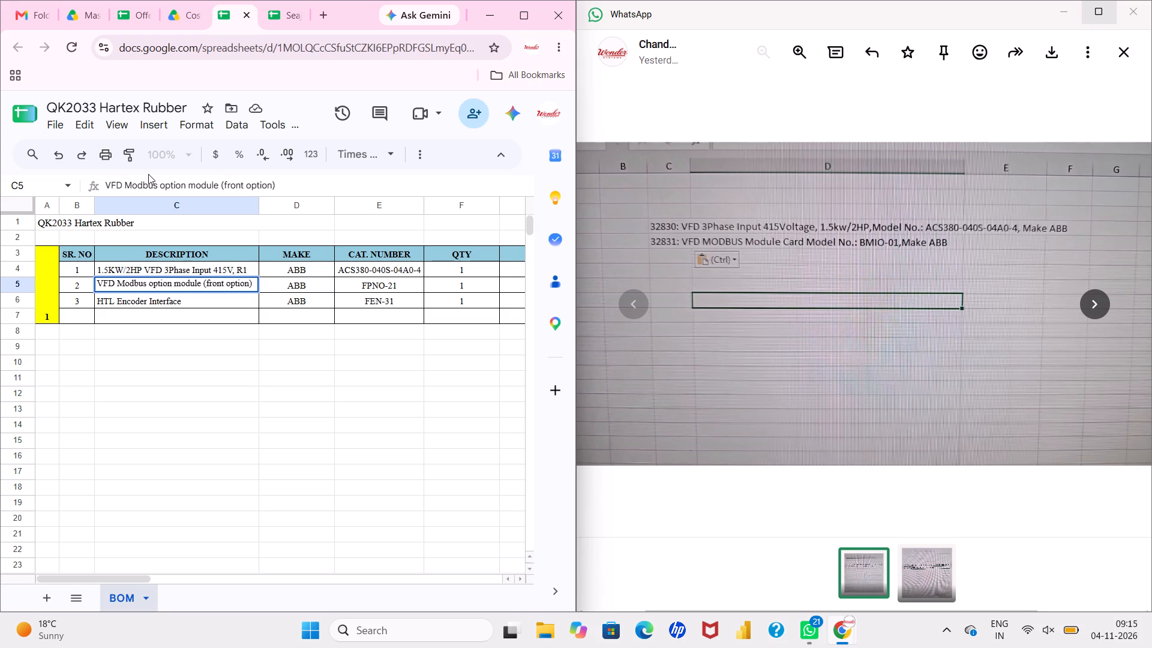
Edit the second item's description in C5 to read "VFD Modbus Module Card".
{"action": "left_click_drag", "start_coordinate": [157, 186], "coordinate": [183, 188]}
{"action": "left_click_drag", "start_coordinate": [183, 188], "coordinate": [185, 188]}
{"action": "key", "text": "Delete"}
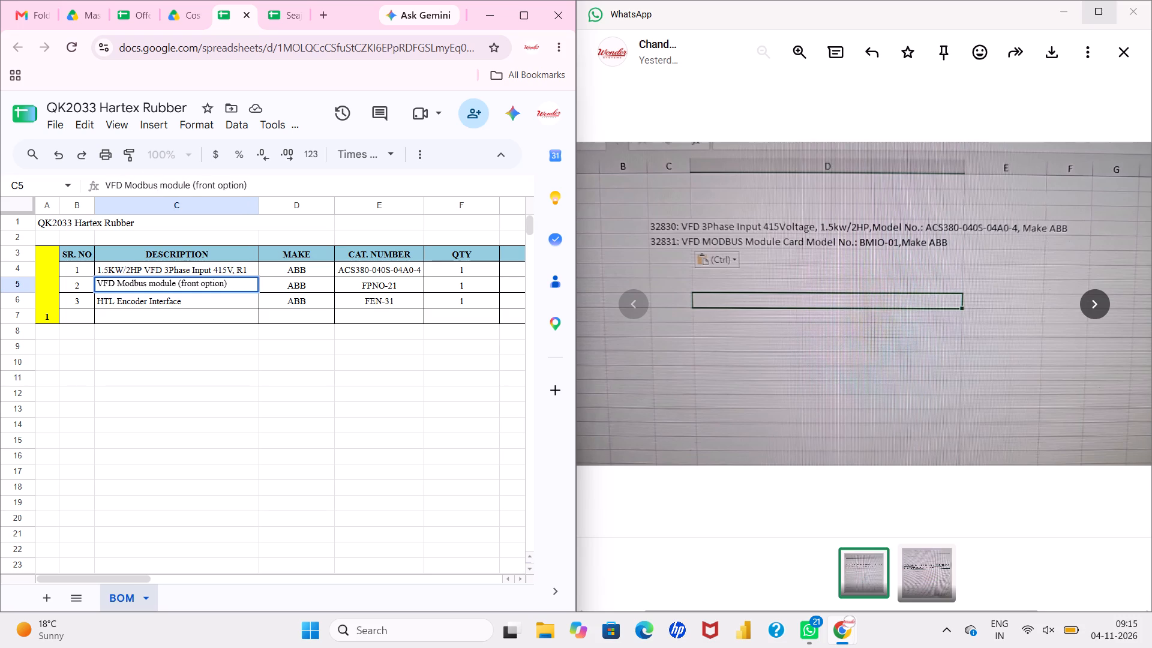
{"action": "key", "text": "Right"}
{"action": "key", "text": "Delete"}
{"action": "key", "text": "m"}
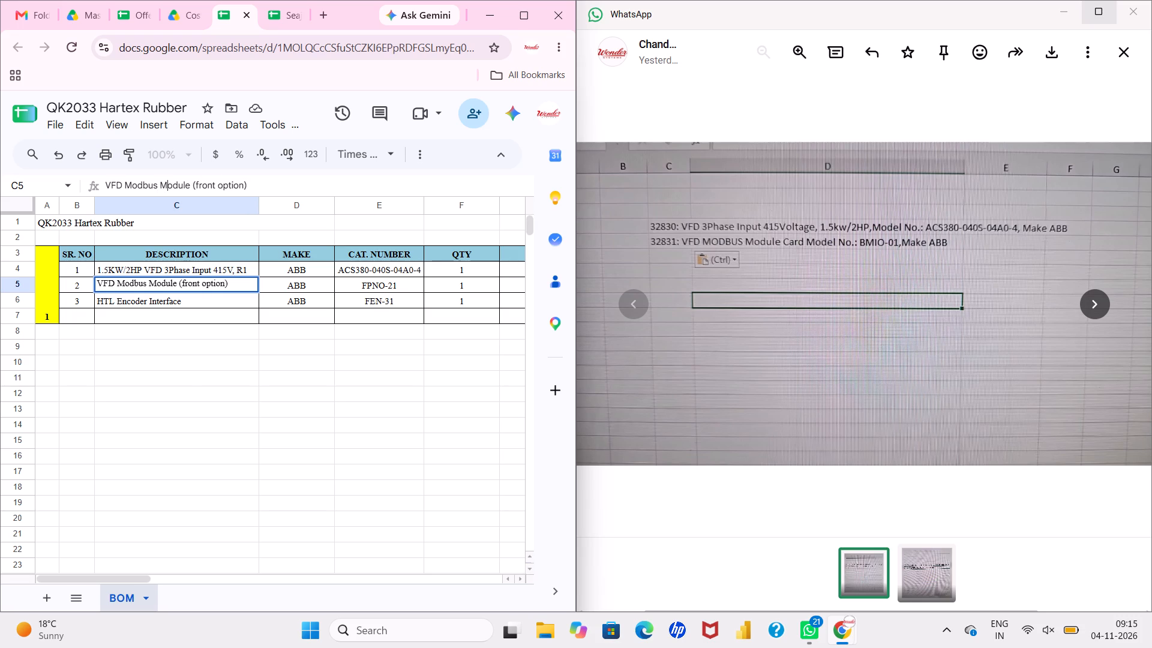
{"action": "left_click", "coordinate": [193, 187]}
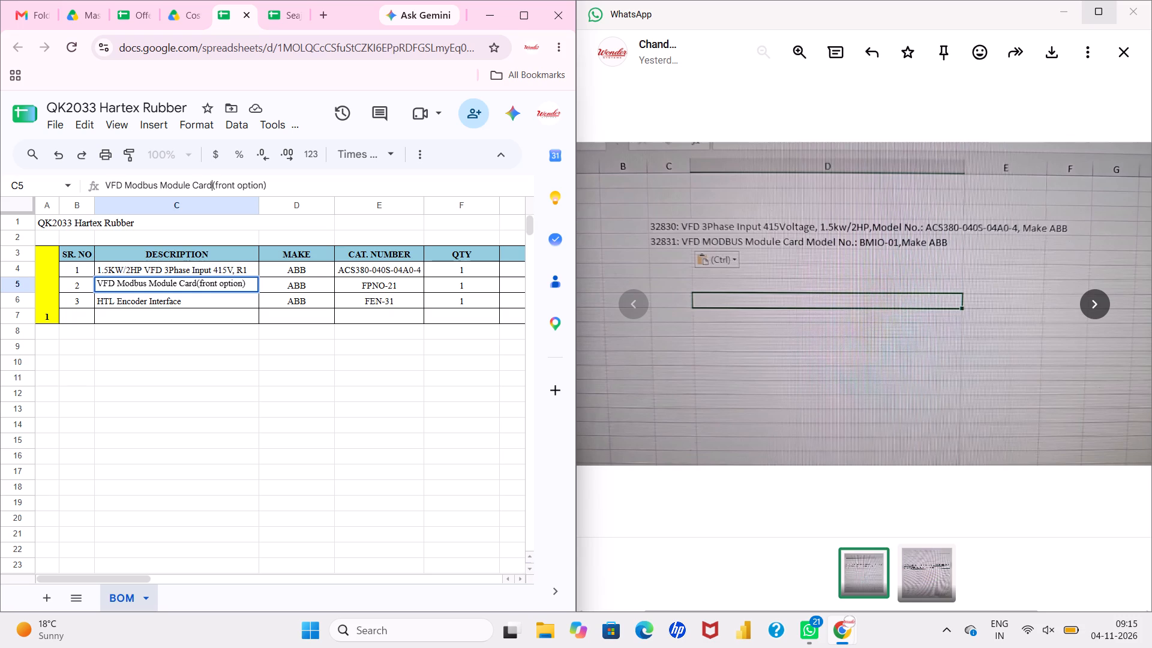
{"action": "key", "text": "Delete"}
{"action": "key", "text": "Delete"}
{"action": "key", "text": "Delete"}
{"action": "key", "text": "Delete"}
{"action": "key", "text": "Delete"}
{"action": "key", "text": "Delete"}
{"action": "key", "text": "Delete"}
{"action": "key", "text": "Delete"}
{"action": "key", "text": "Delete"}
{"action": "key", "text": "Delete"}
{"action": "key", "text": "Delete"}
{"action": "key", "text": "Delete"}
{"action": "key", "text": "Delete"}
{"action": "key", "text": "Delete"}
{"action": "key", "text": "Delete"}
{"action": "key", "text": "Delete"}
{"action": "key", "text": "Delete"}
{"action": "key", "text": "Delete"}
{"action": "key", "text": "Delete"}
{"action": "key", "text": "Return"}
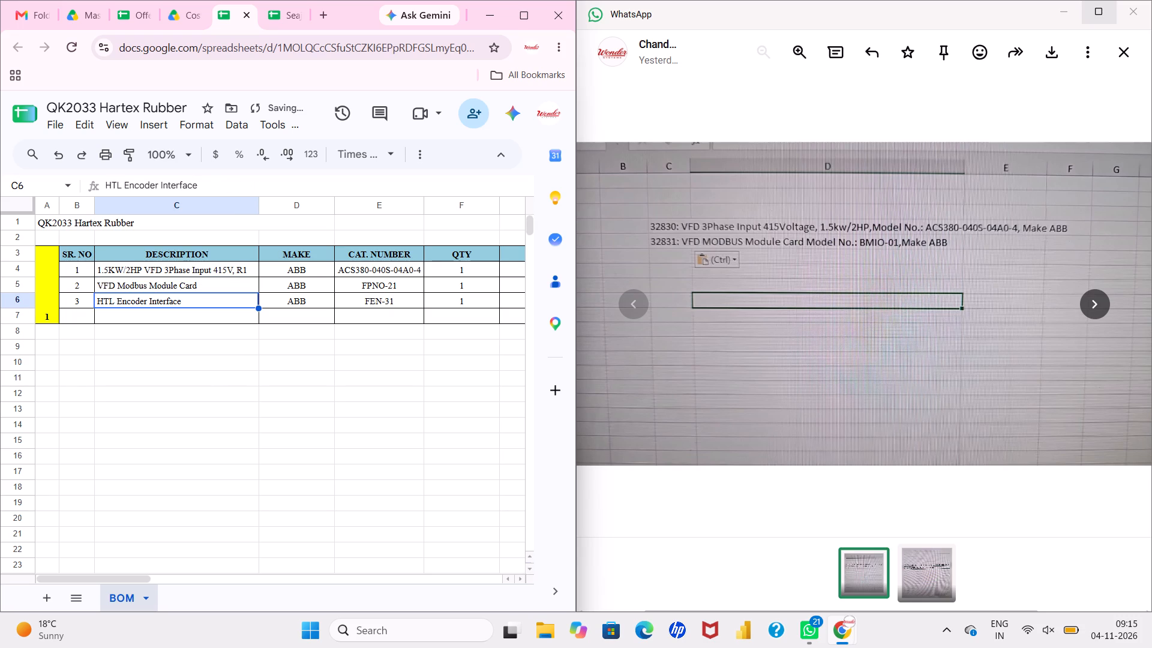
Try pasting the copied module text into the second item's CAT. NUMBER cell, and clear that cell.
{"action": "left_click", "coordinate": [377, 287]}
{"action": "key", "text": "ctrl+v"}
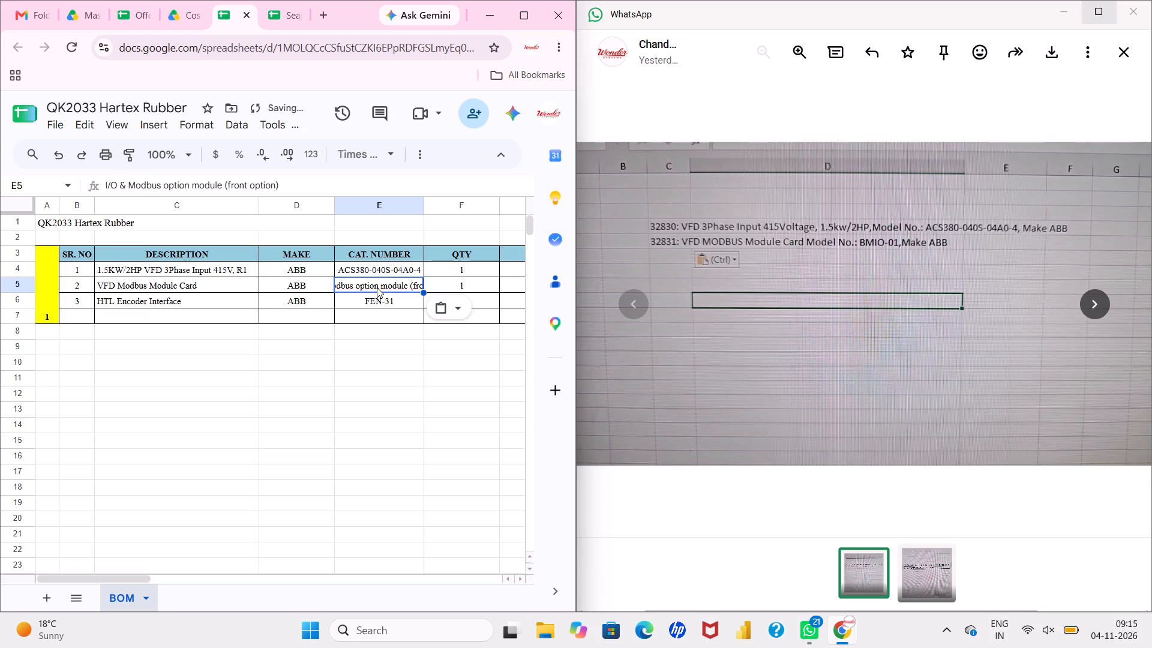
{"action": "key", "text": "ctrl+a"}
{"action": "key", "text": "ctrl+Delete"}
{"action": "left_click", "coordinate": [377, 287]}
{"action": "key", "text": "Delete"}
Select type designation BMIO-01 in the drive price list PDF for the second item's catalogue number.
{"action": "left_click", "coordinate": [72, 11]}
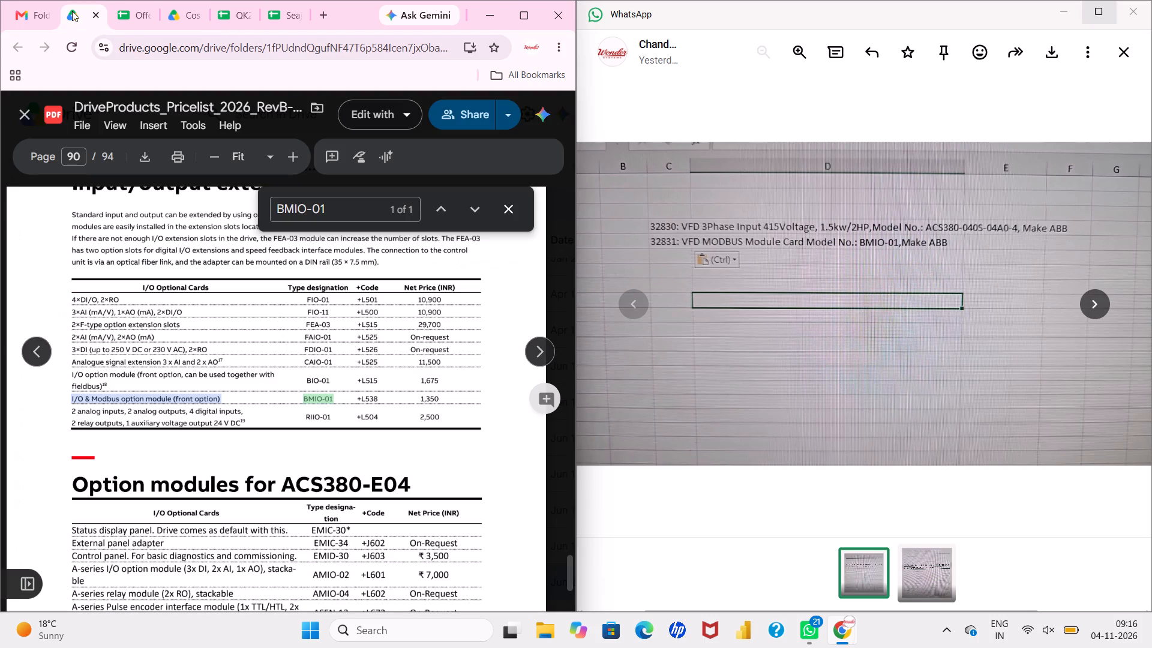
{"action": "left_click_drag", "start_coordinate": [338, 402], "coordinate": [329, 400]}
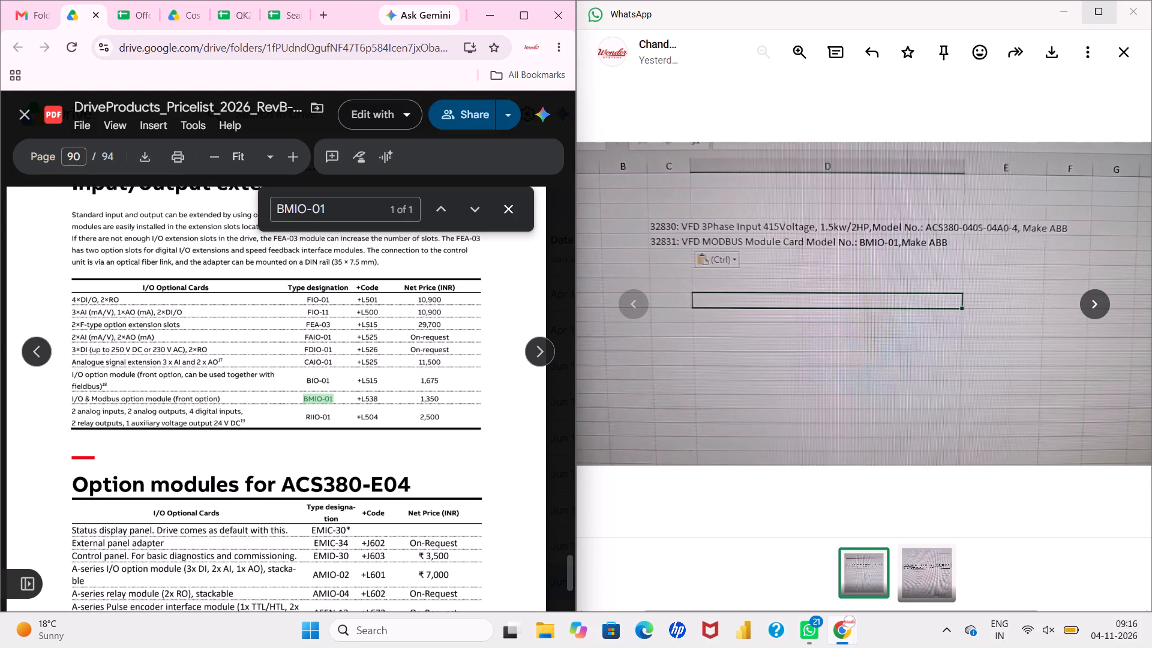
Copy type designation BMIO-01 from the drive price list PDF into the VFD Modbus Module Card's CAT. NUMBER cell, E5.
{"action": "left_click_drag", "start_coordinate": [329, 400], "coordinate": [300, 400]}
{"action": "key", "text": "ctrl+c"}
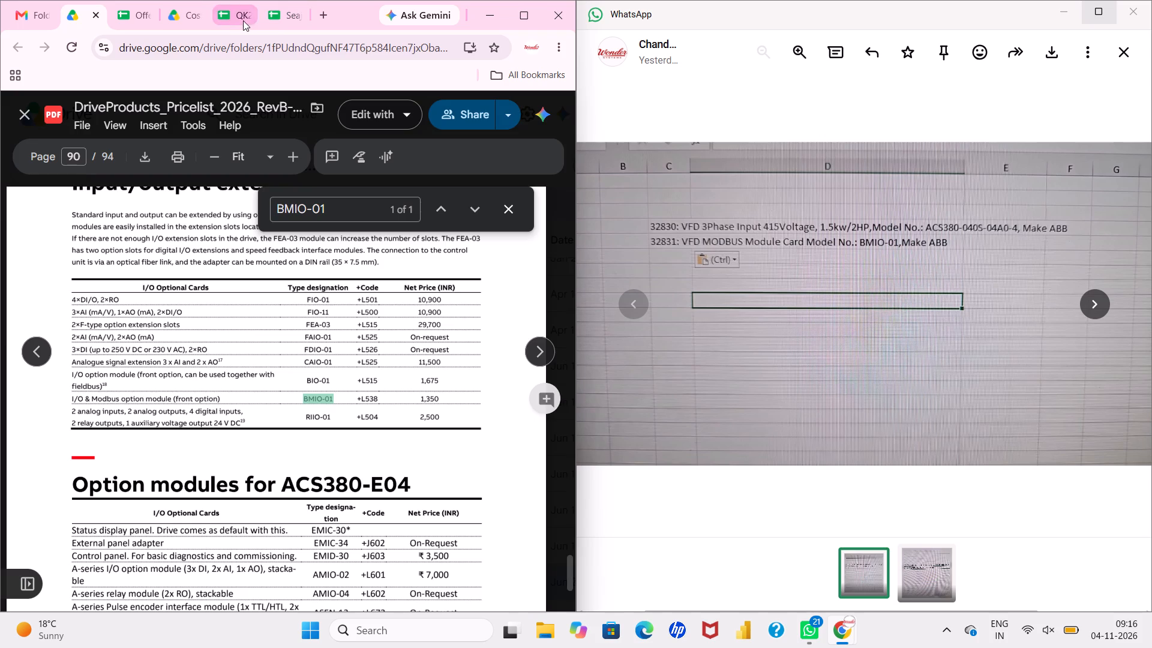
{"action": "left_click", "coordinate": [238, 20]}
{"action": "left_click", "coordinate": [373, 281]}
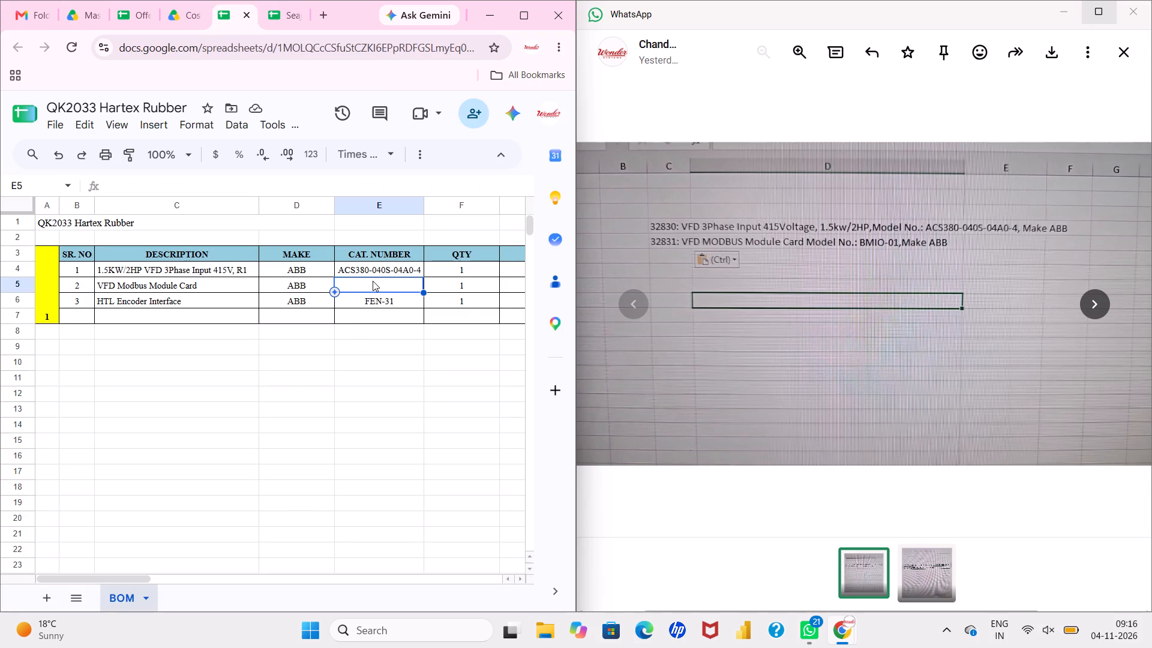
{"action": "key", "text": "ctrl+v"}
Set the LP values in the BOM to 1350 for the BMIO-01 module and 46172 for the ACS380 drive.
{"action": "scroll", "coordinate": [438, 284], "scroll_direction": "left", "scroll_amount": 2}
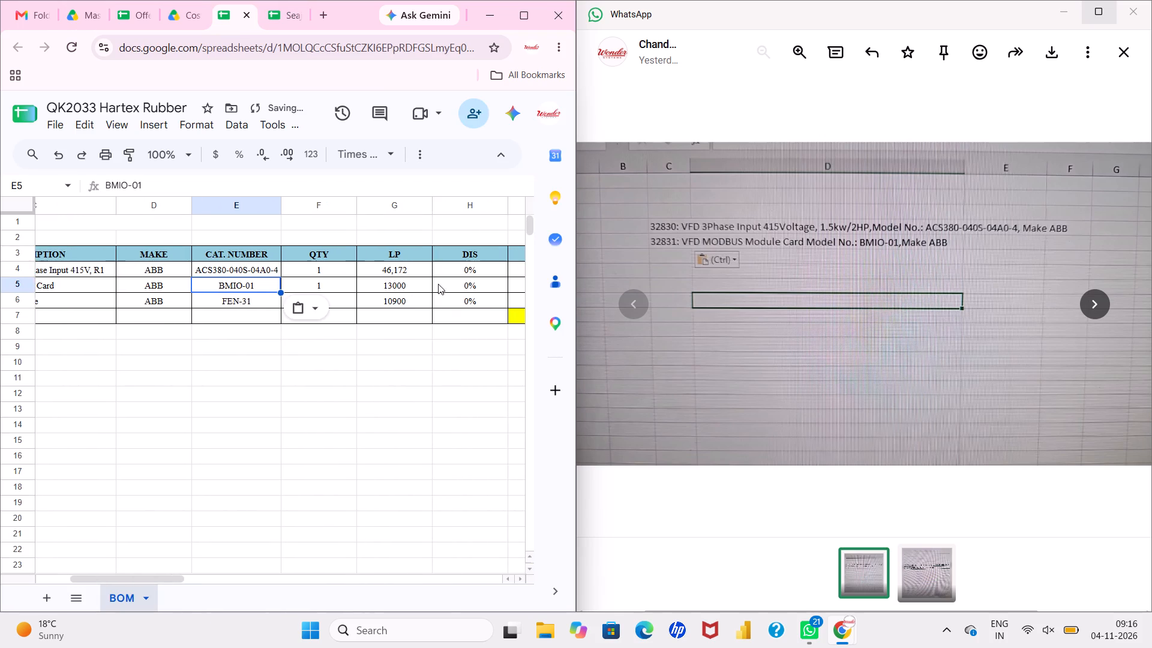
{"action": "left_click", "coordinate": [405, 284]}
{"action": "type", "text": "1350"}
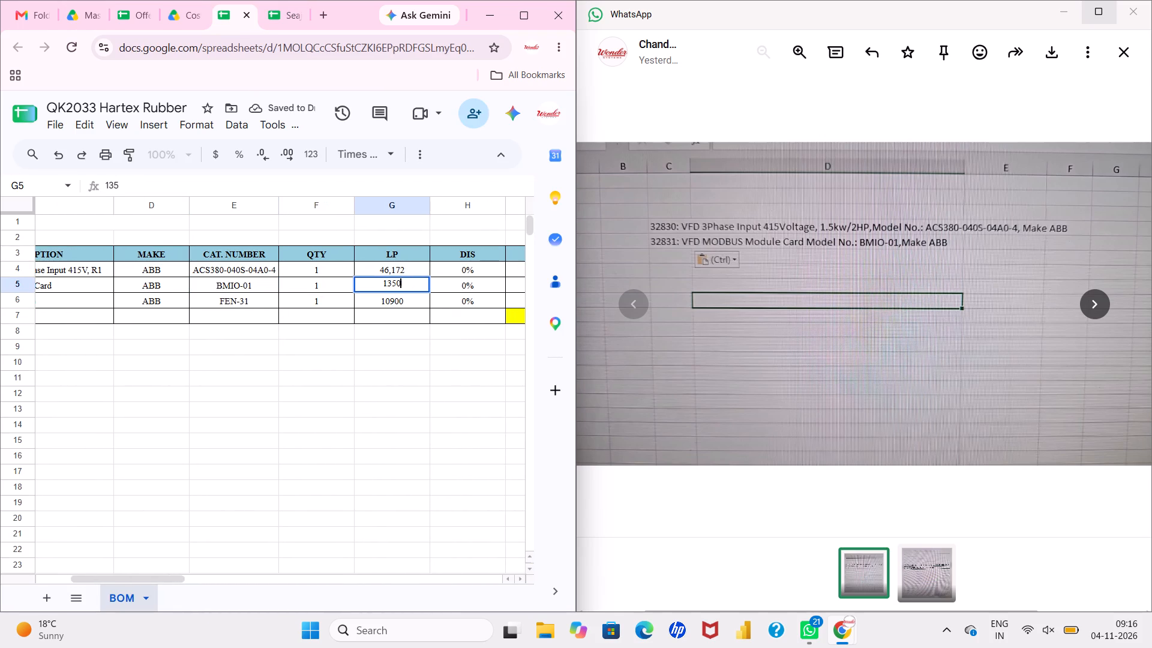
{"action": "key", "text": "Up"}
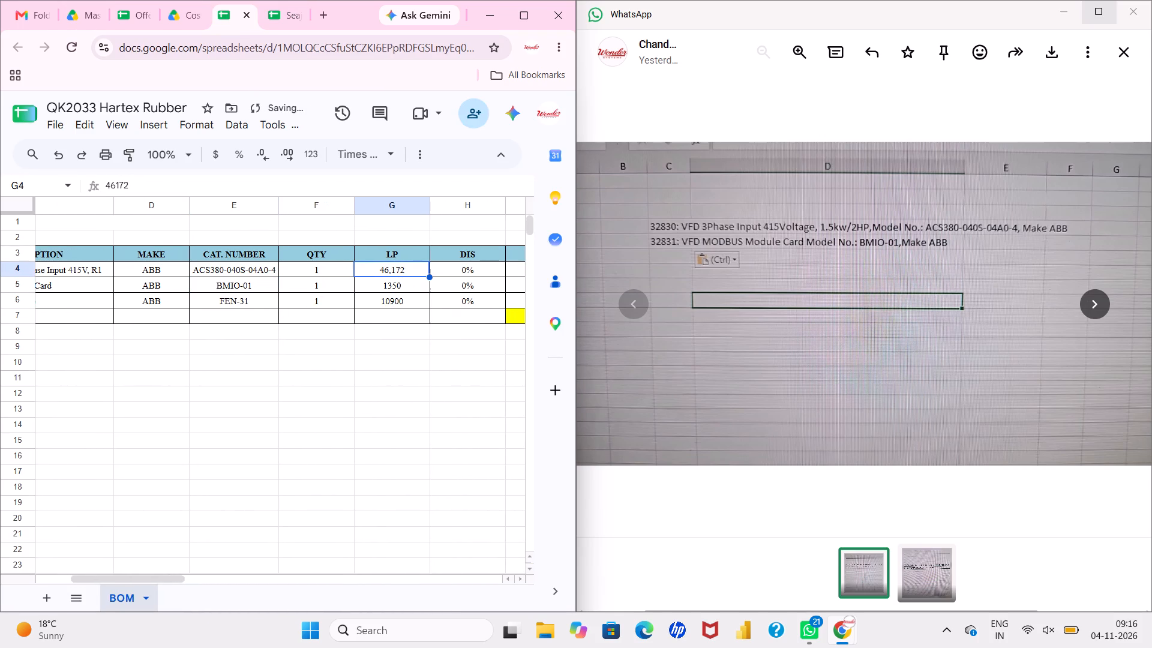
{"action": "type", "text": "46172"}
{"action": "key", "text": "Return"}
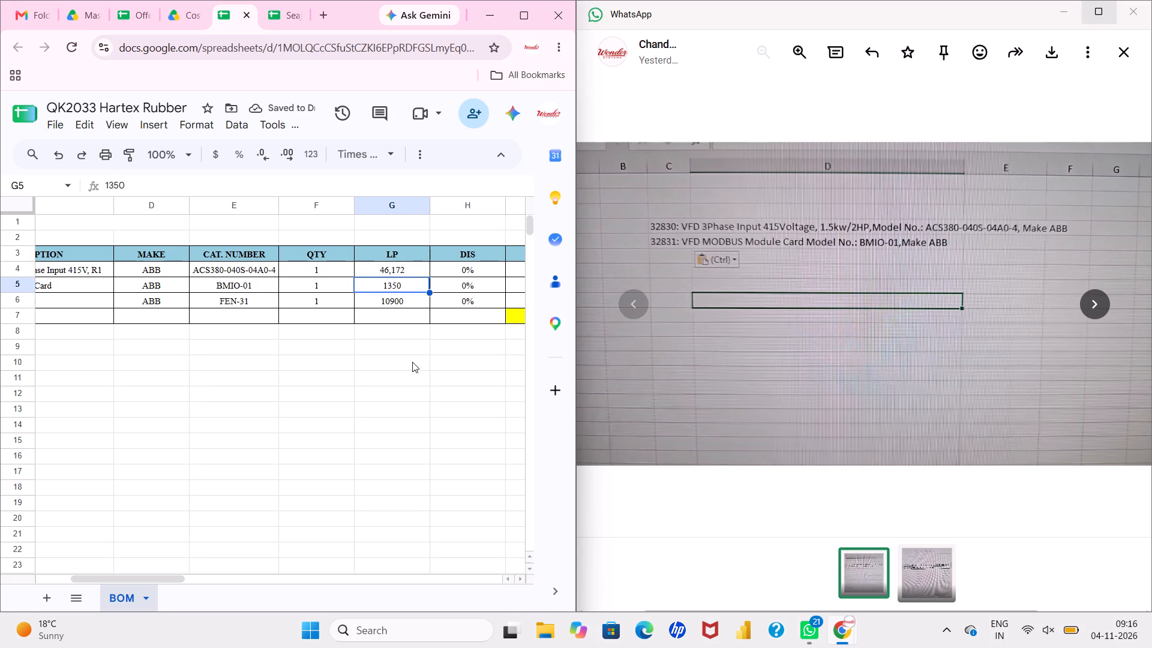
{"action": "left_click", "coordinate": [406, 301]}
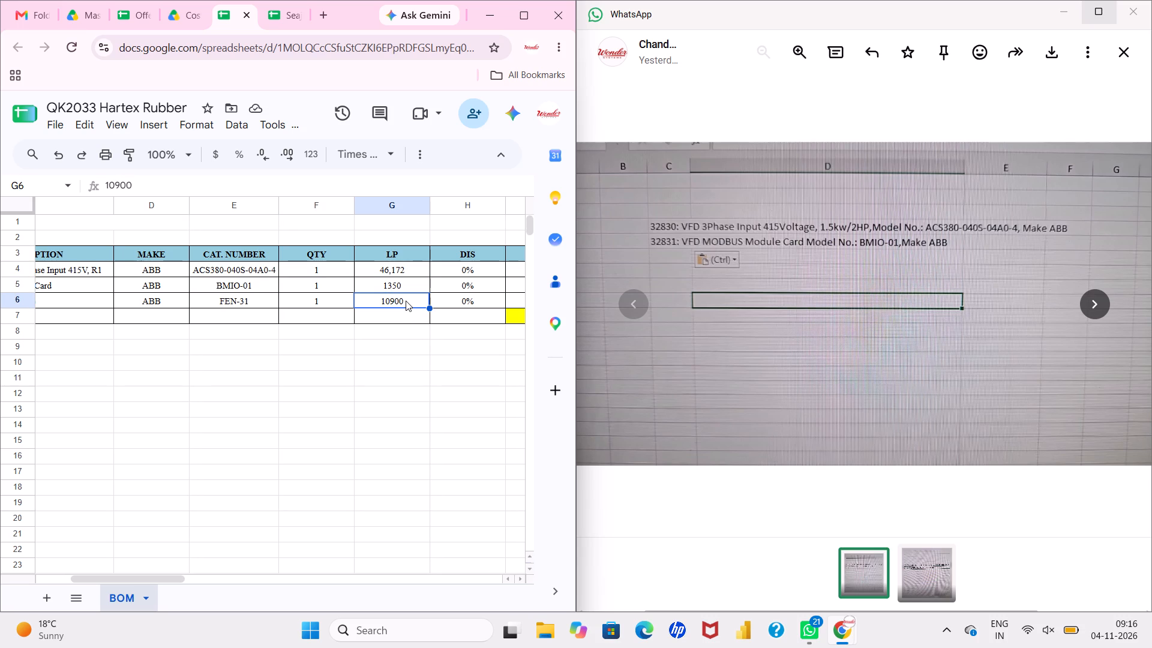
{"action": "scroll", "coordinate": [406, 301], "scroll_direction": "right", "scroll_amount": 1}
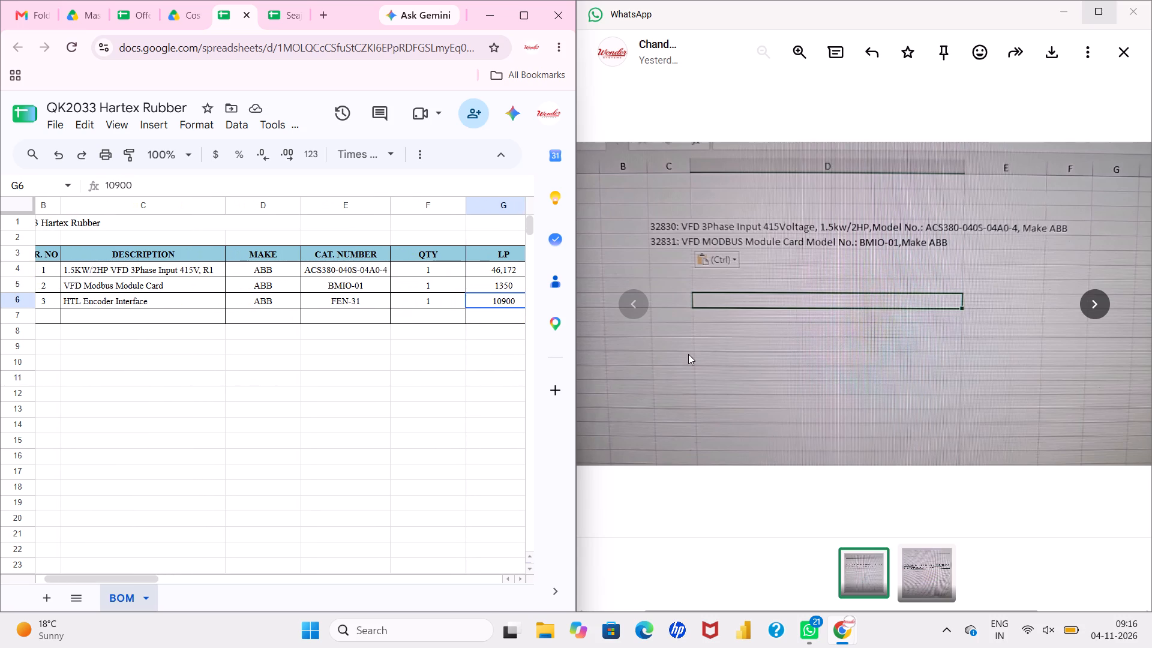
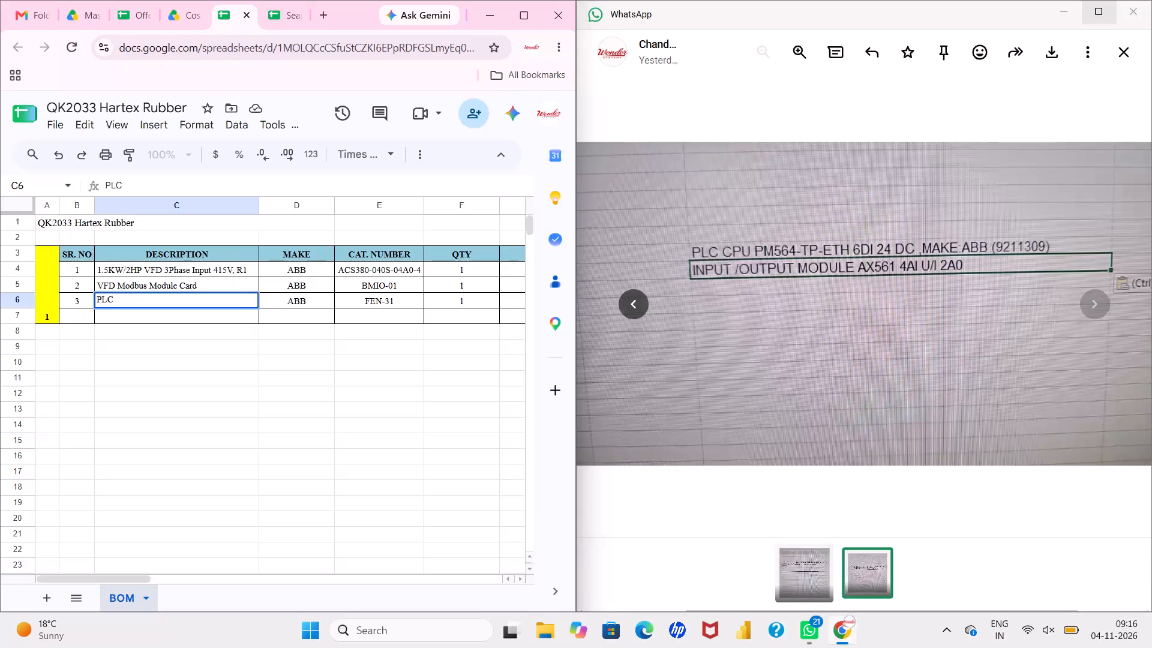
Complete the third item's description in C6 to read "PLC CPU PM564-TP-ETH 6DI 24DC".
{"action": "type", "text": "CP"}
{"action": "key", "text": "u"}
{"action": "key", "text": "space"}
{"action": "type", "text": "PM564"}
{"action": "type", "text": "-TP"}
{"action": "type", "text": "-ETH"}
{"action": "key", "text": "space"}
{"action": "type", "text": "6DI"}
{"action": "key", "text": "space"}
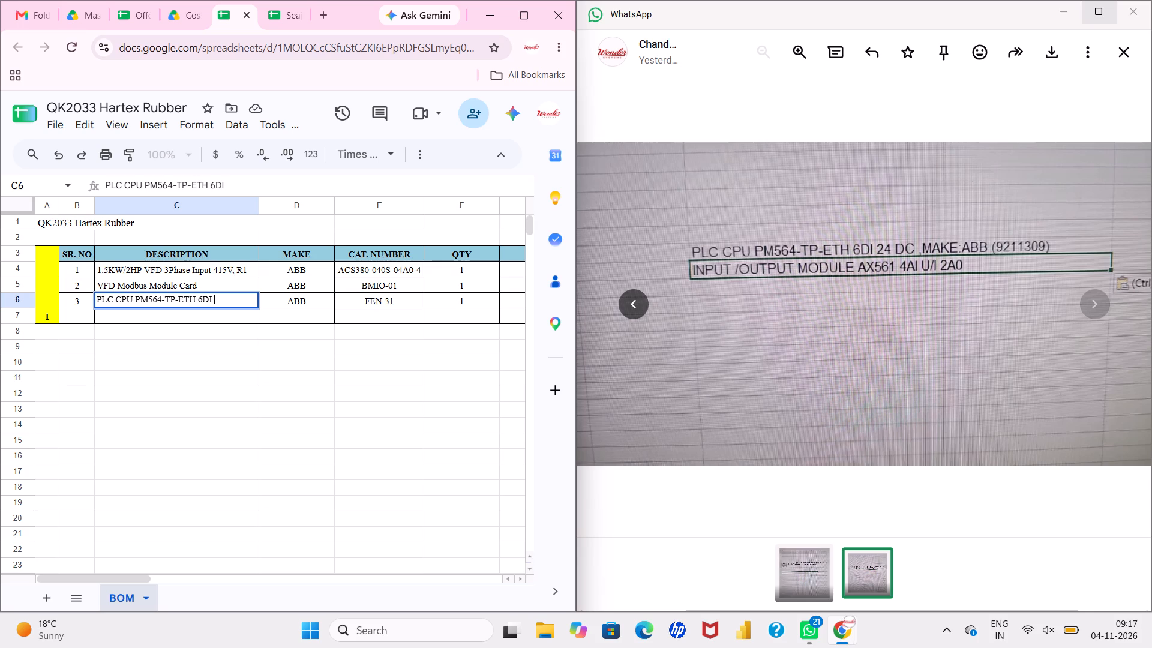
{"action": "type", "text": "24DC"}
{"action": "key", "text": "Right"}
Replace the third item's catalogue number in E6 with 9211309.
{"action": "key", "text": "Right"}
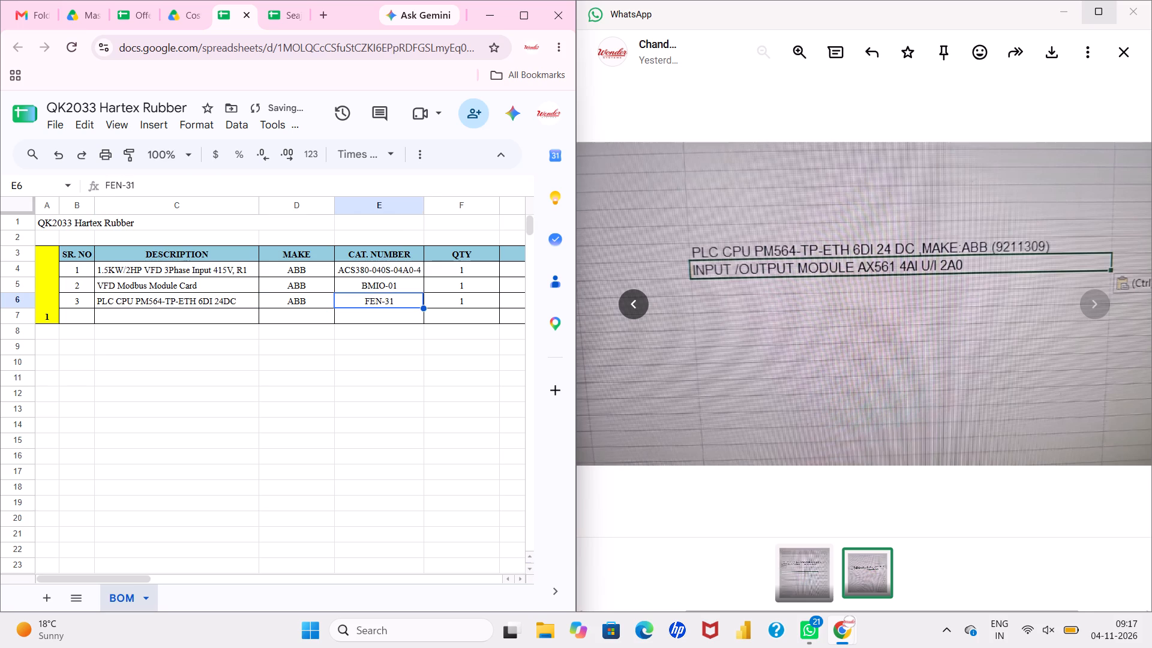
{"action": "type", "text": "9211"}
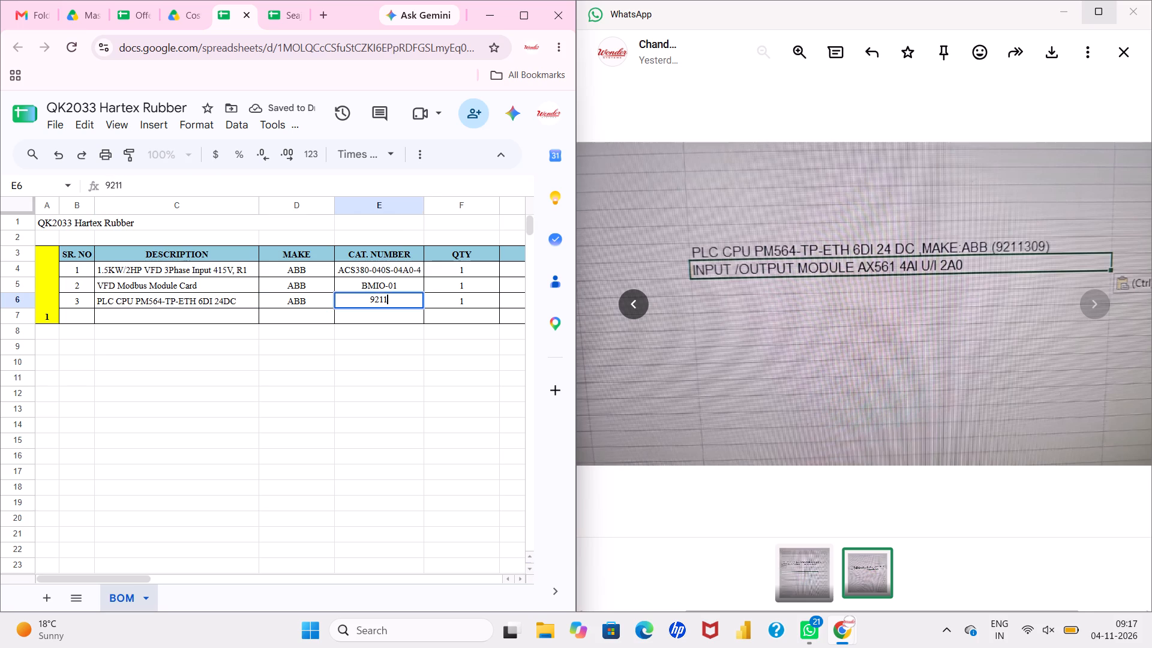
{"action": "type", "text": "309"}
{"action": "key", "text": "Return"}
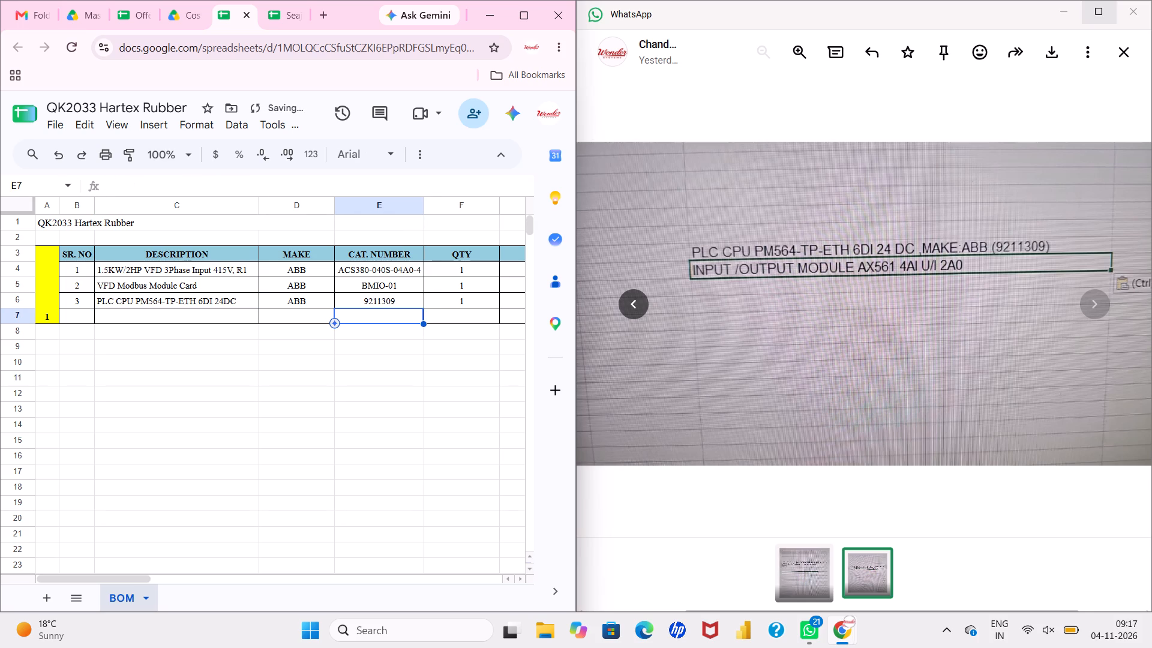
Insert a row below the PLC CPU item and number it 4 in the SR. NO column.
{"action": "scroll", "coordinate": [196, 306], "scroll_direction": "left", "scroll_amount": 1}
{"action": "scroll", "coordinate": [196, 306], "scroll_direction": "right", "scroll_amount": 2}
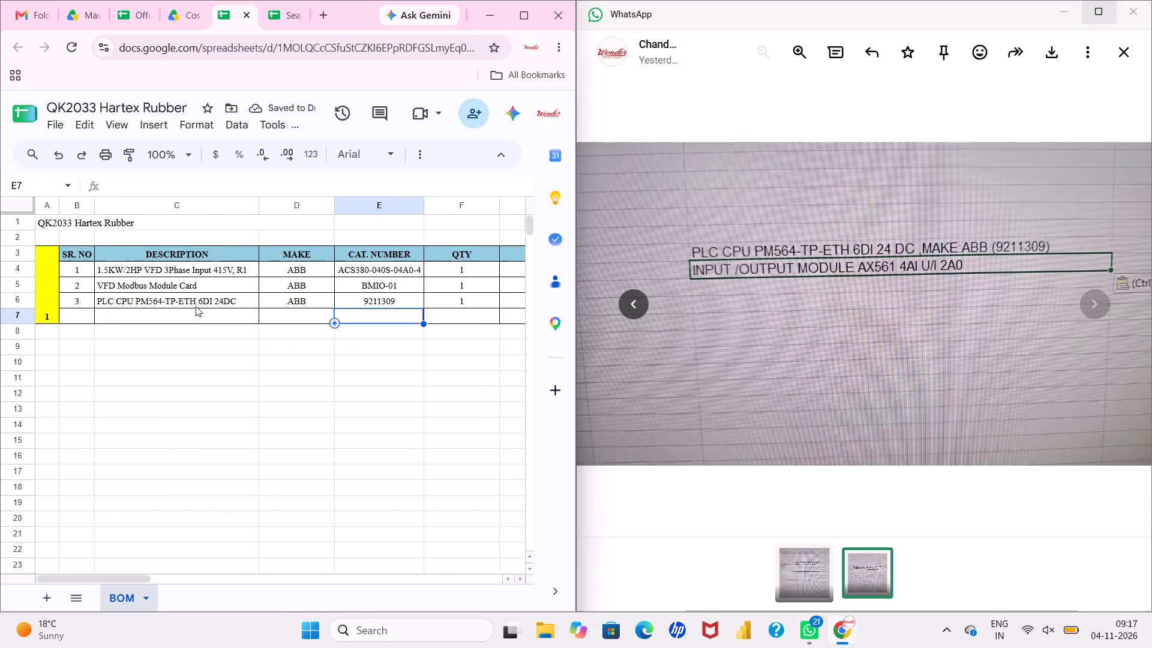
{"action": "right_click", "coordinate": [21, 299]}
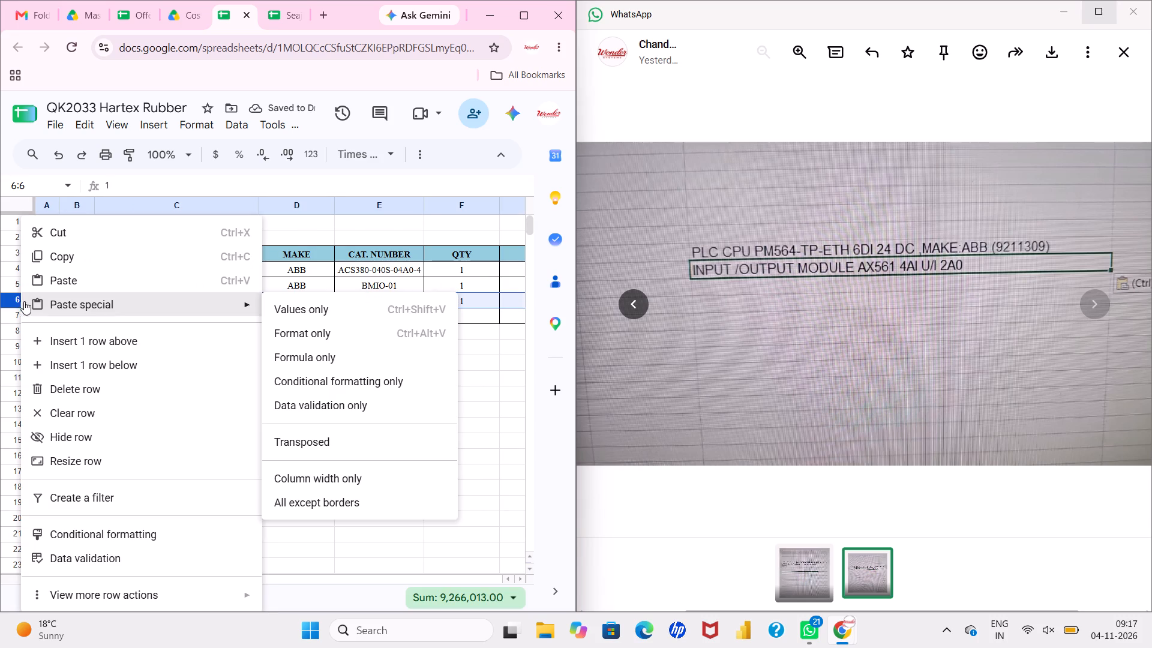
{"action": "left_click", "coordinate": [55, 368]}
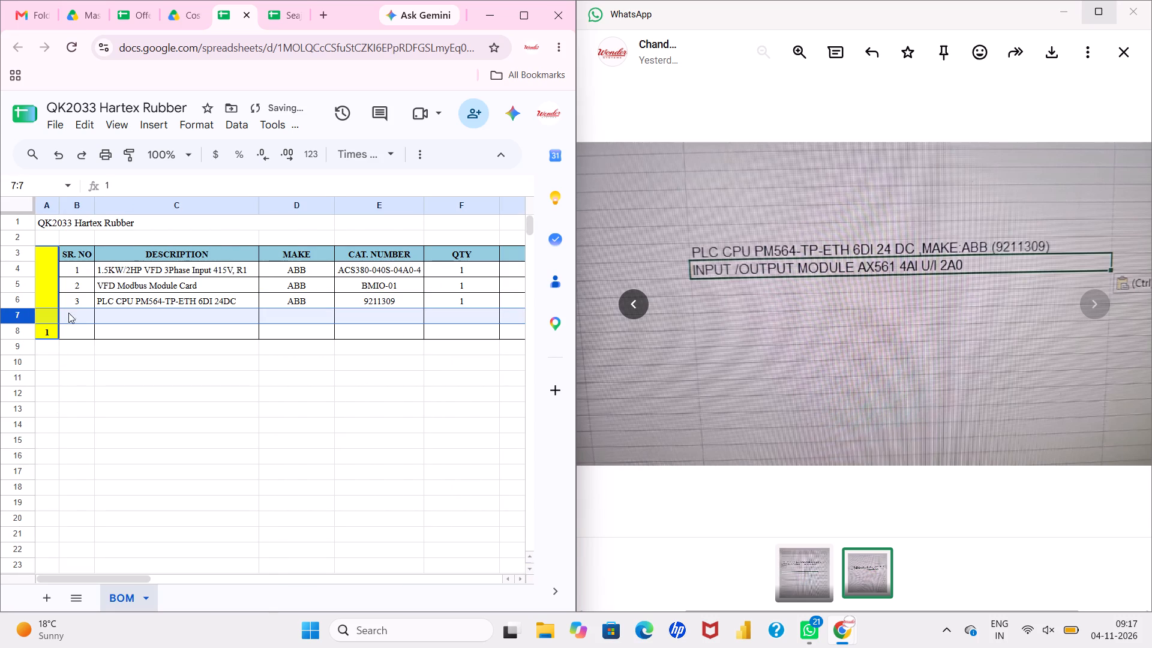
{"action": "left_click", "coordinate": [77, 314]}
{"action": "key", "text": "4"}
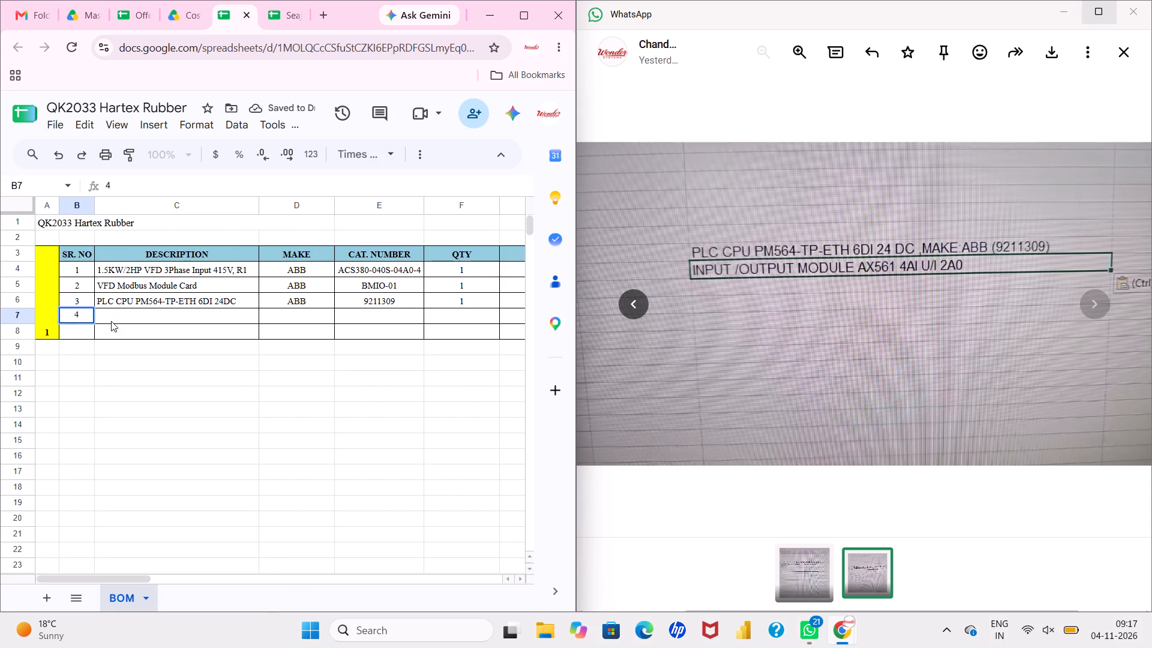
Fill in item 4 with description Input/Output Module, make ABB, catalogue number AX561 4AI U/I 2A0 and quantity 1.
{"action": "left_click", "coordinate": [116, 322]}
{"action": "key", "text": "i"}
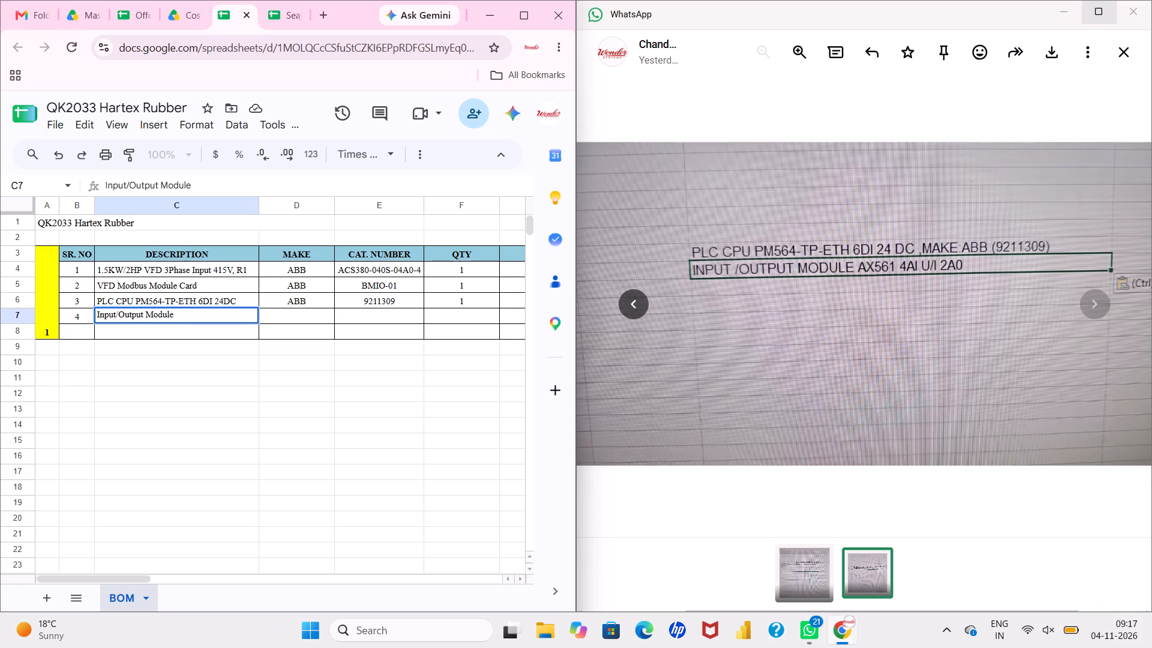
{"action": "left_click", "coordinate": [281, 317]}
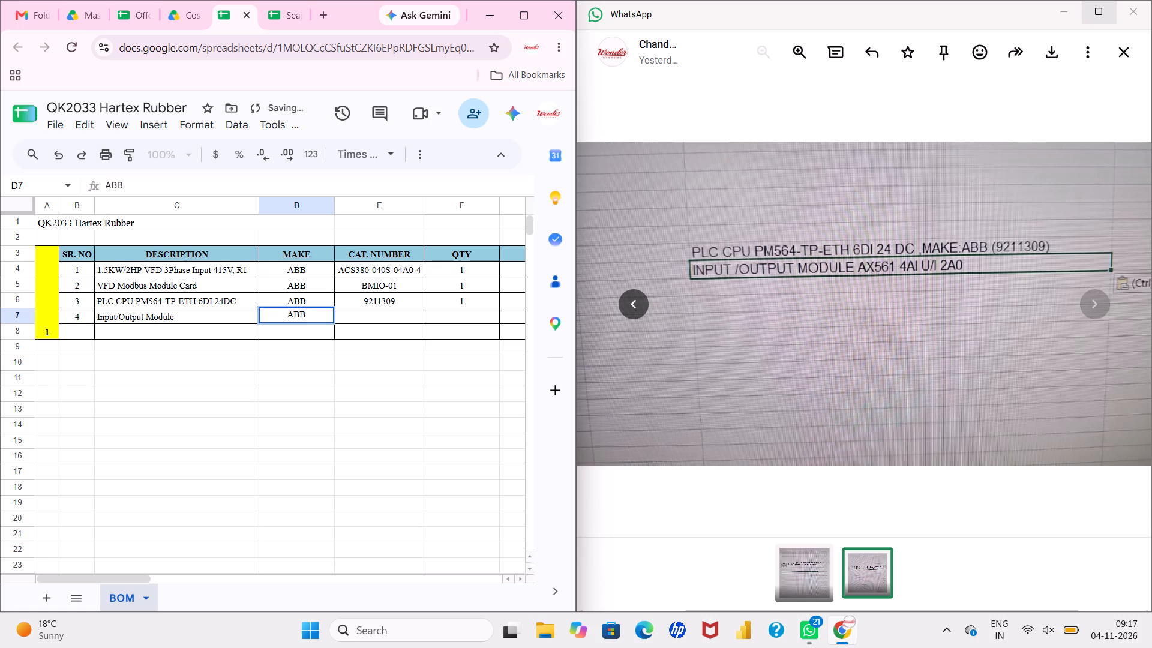
{"action": "key", "text": "Right"}
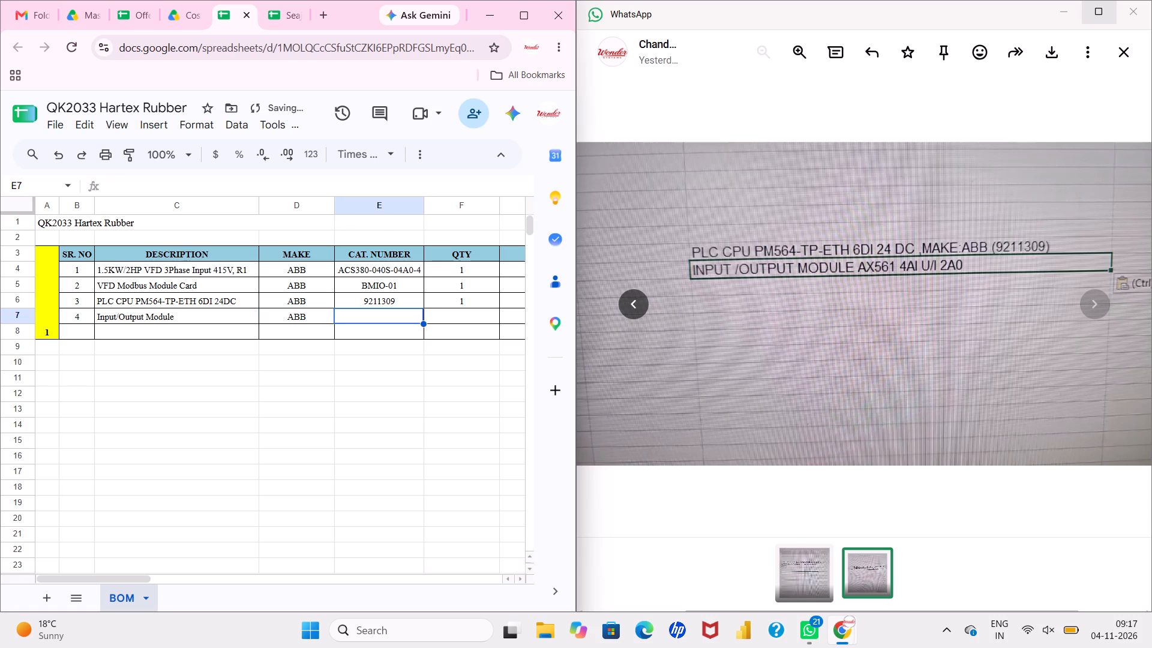
{"action": "type", "text": "AX"}
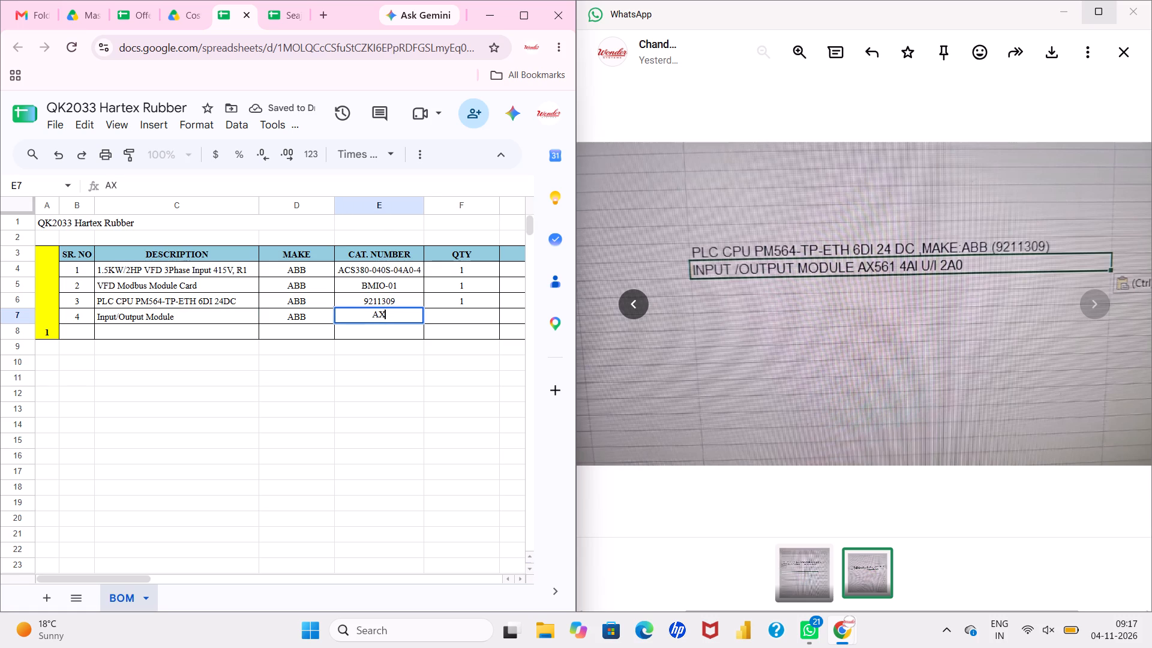
{"action": "type", "text": "56"}
{"action": "type", "text": "1 4AI"}
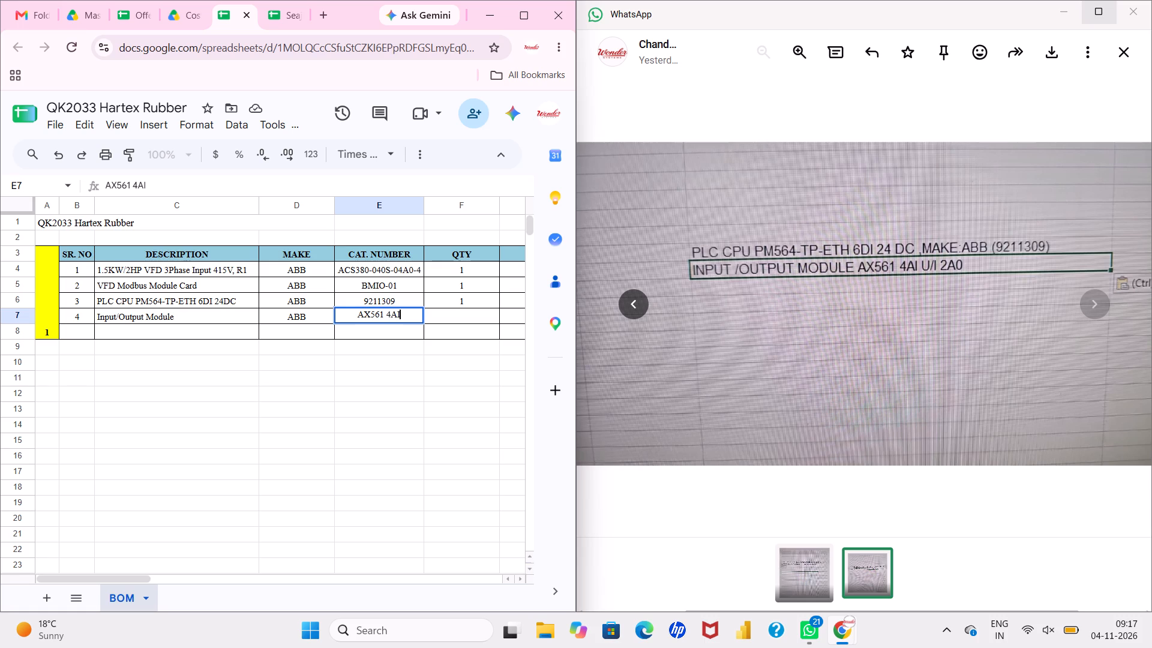
{"action": "key", "text": "space"}
{"action": "type", "text": "U/I 2A0"}
{"action": "key", "text": "Return"}
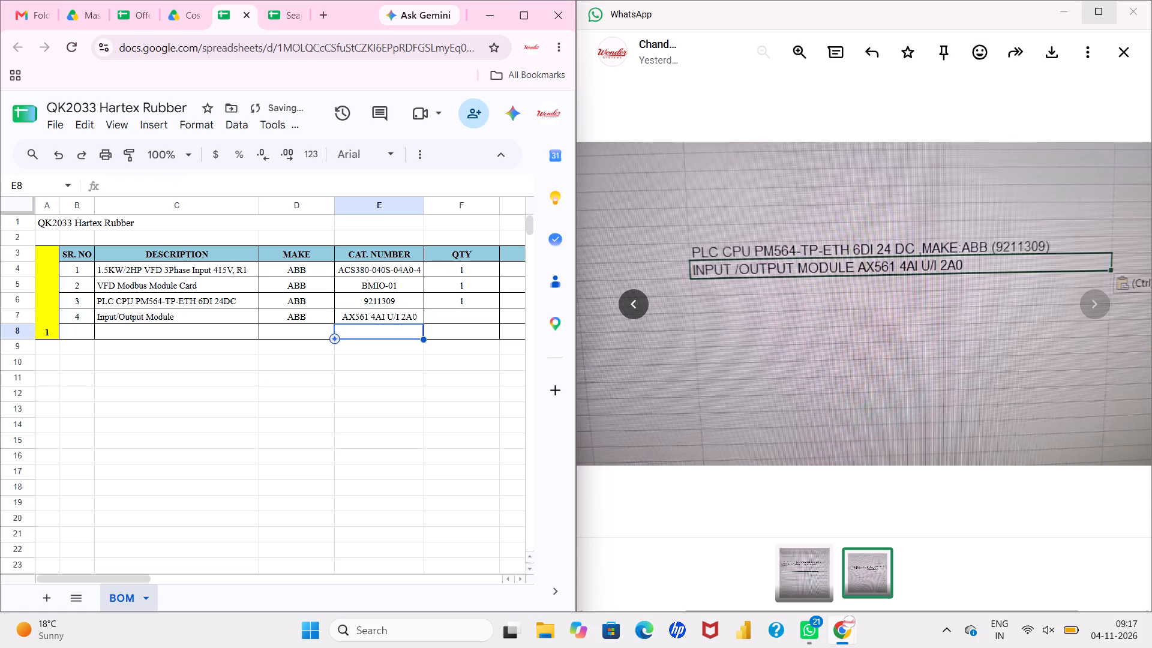
{"action": "left_click", "coordinate": [448, 322]}
{"action": "key", "text": "1"}
{"action": "key", "text": "Return"}
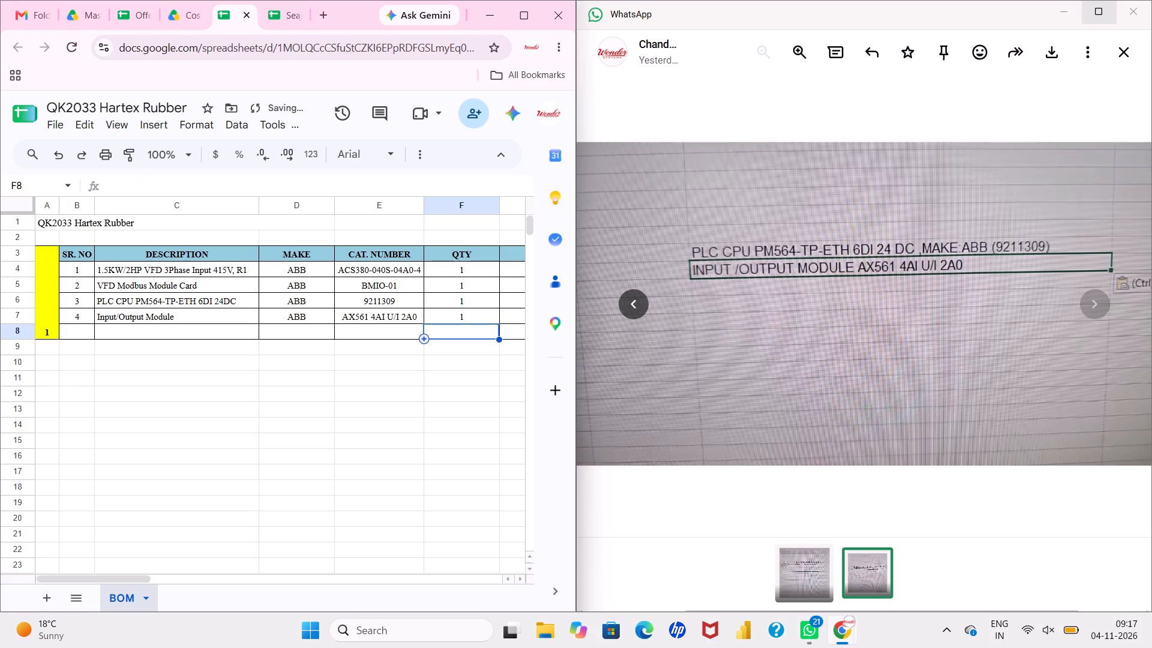
Fill the PLC CPU row's pricing cells from LP onward, G6:P6, down into item 4's row.
{"action": "scroll", "coordinate": [448, 322], "scroll_direction": "left", "scroll_amount": 3}
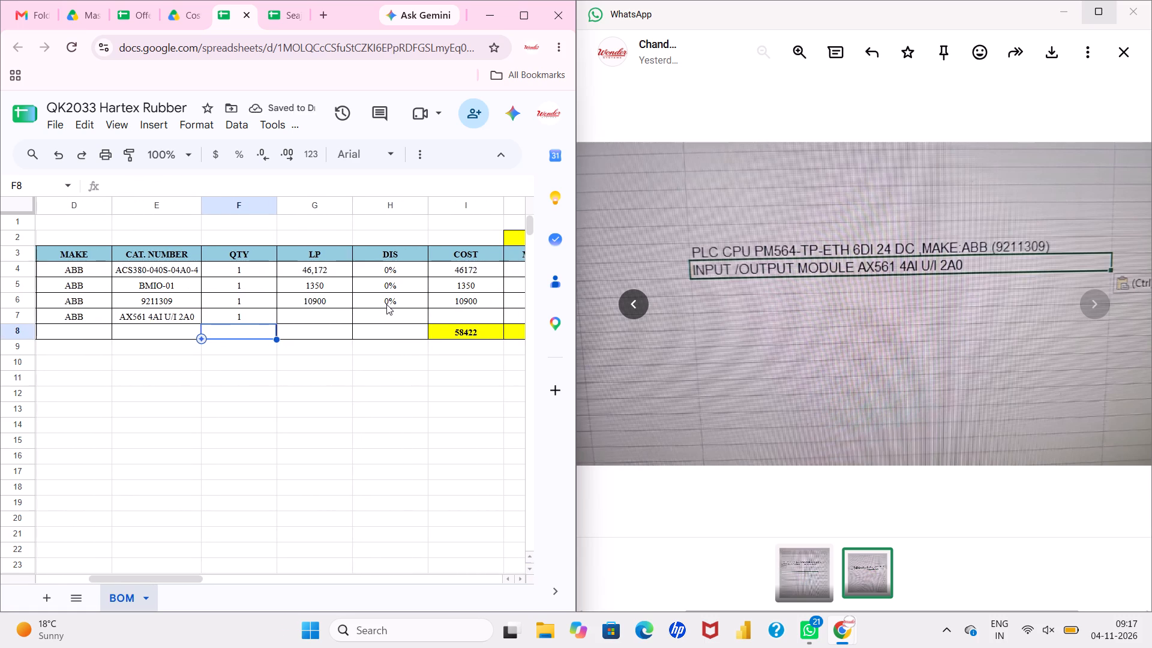
{"action": "scroll", "coordinate": [355, 301], "scroll_direction": "left", "scroll_amount": 2}
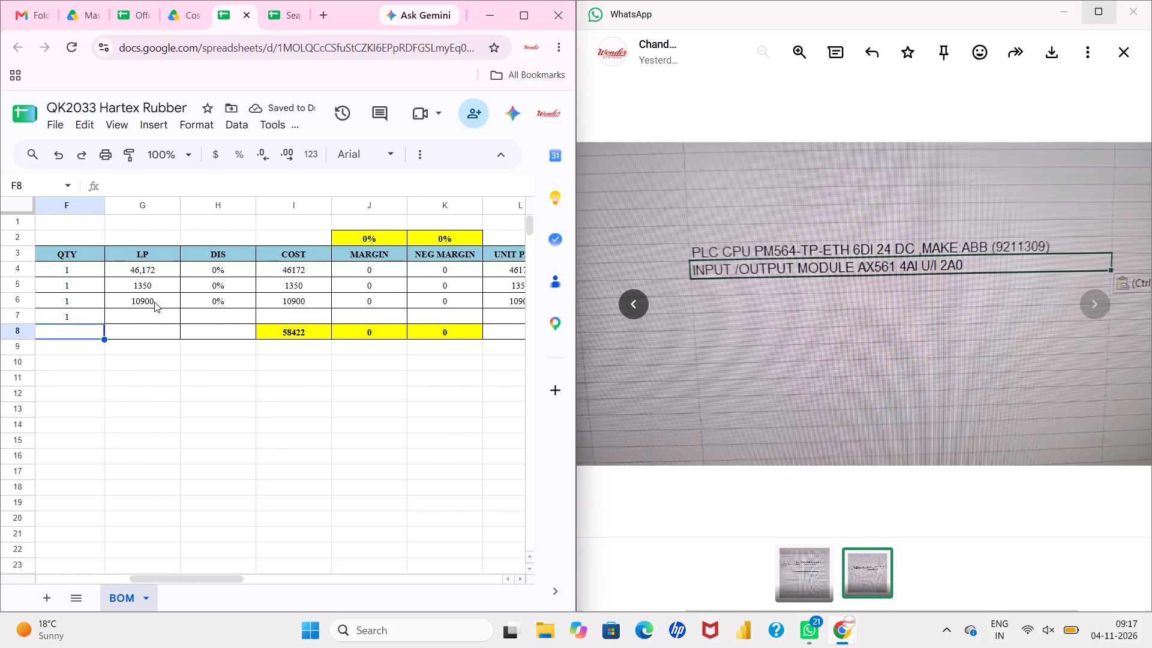
{"action": "left_click_drag", "start_coordinate": [154, 302], "coordinate": [75, 306]}
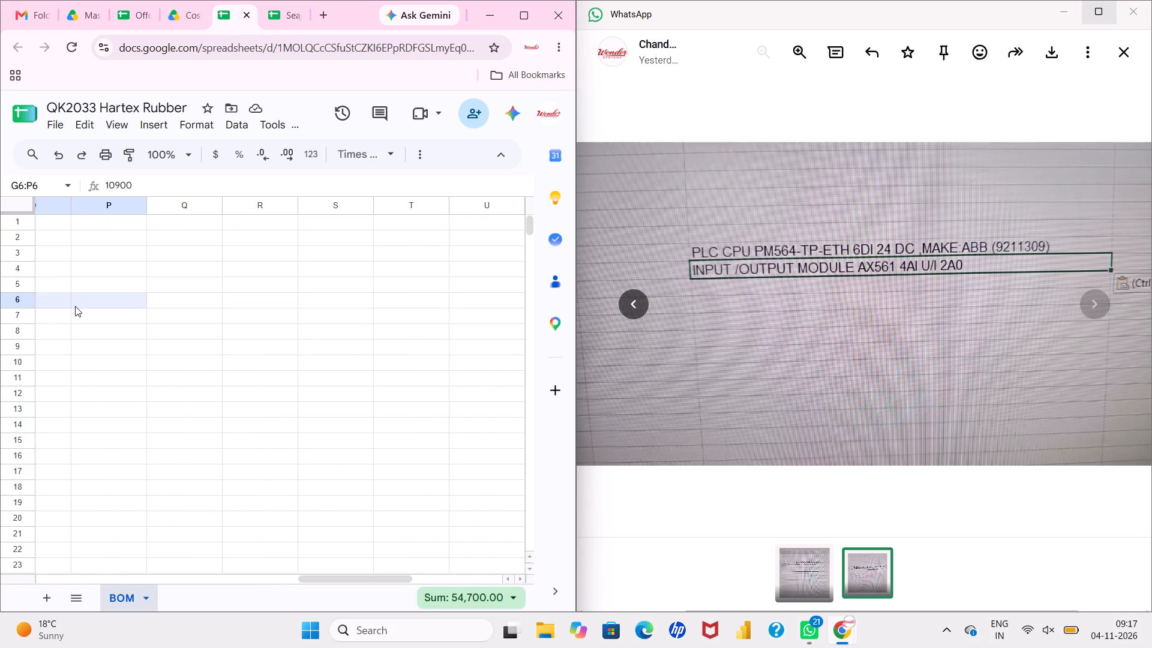
{"action": "left_click_drag", "start_coordinate": [75, 306], "coordinate": [75, 305]}
{"action": "scroll", "coordinate": [75, 305], "scroll_direction": "right", "scroll_amount": 4}
{"action": "scroll", "coordinate": [273, 314], "scroll_direction": "left", "scroll_amount": 5}
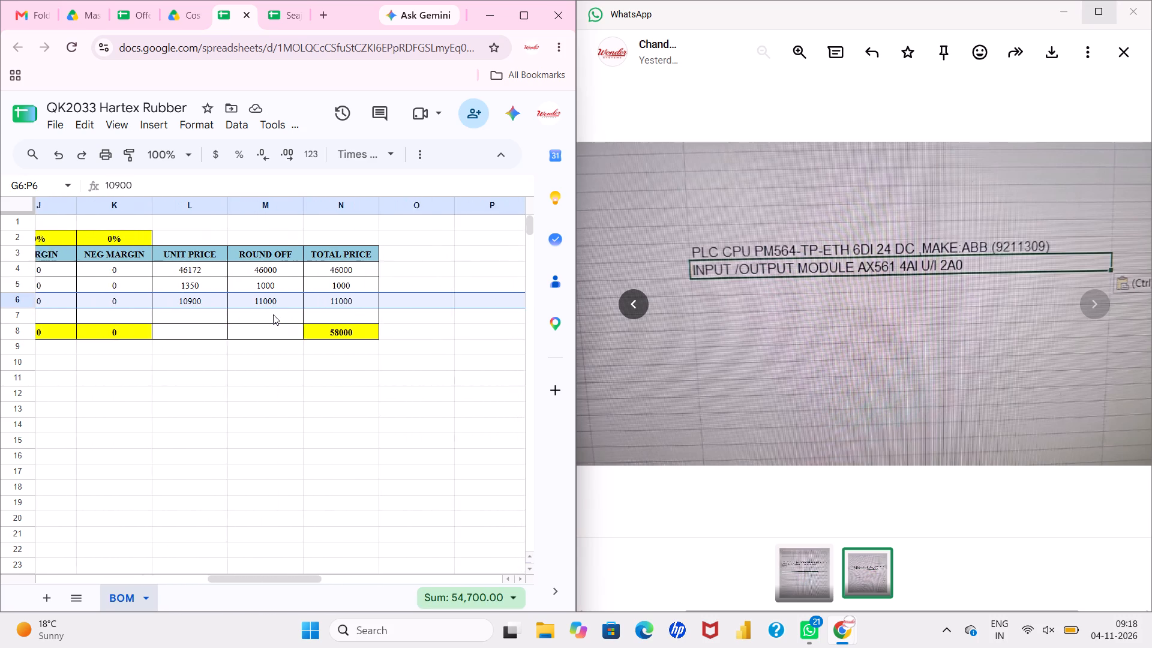
{"action": "left_click_drag", "start_coordinate": [515, 307], "coordinate": [515, 308]}
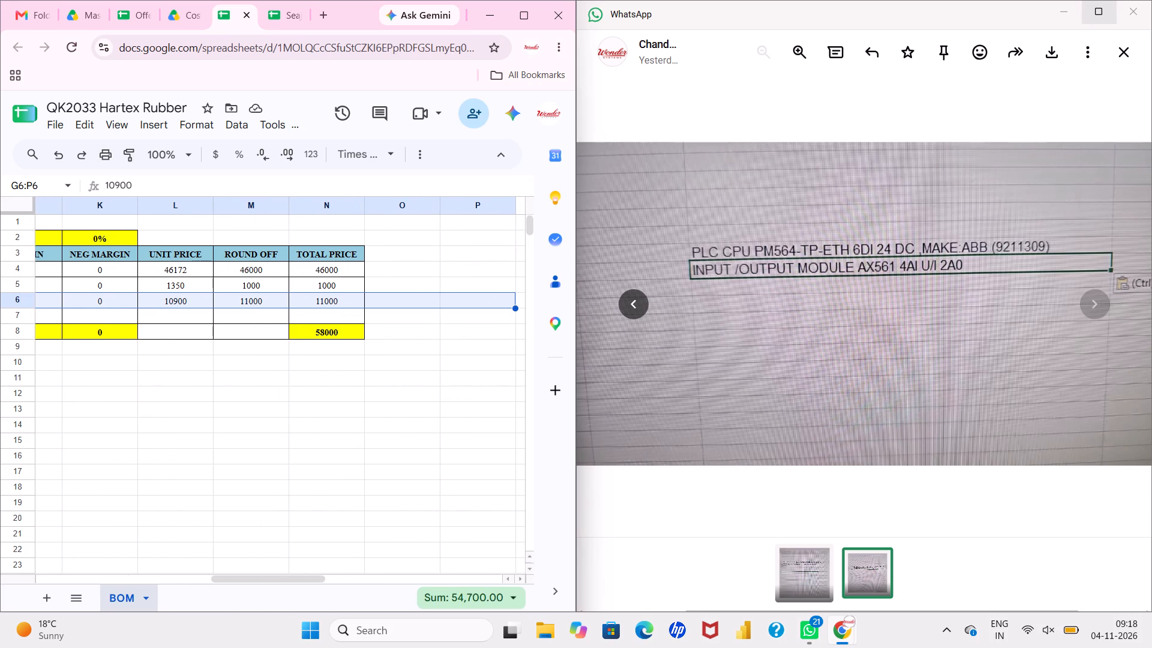
{"action": "left_click_drag", "start_coordinate": [515, 308], "coordinate": [515, 321]}
{"action": "scroll", "coordinate": [344, 328], "scroll_direction": "right", "scroll_amount": 3}
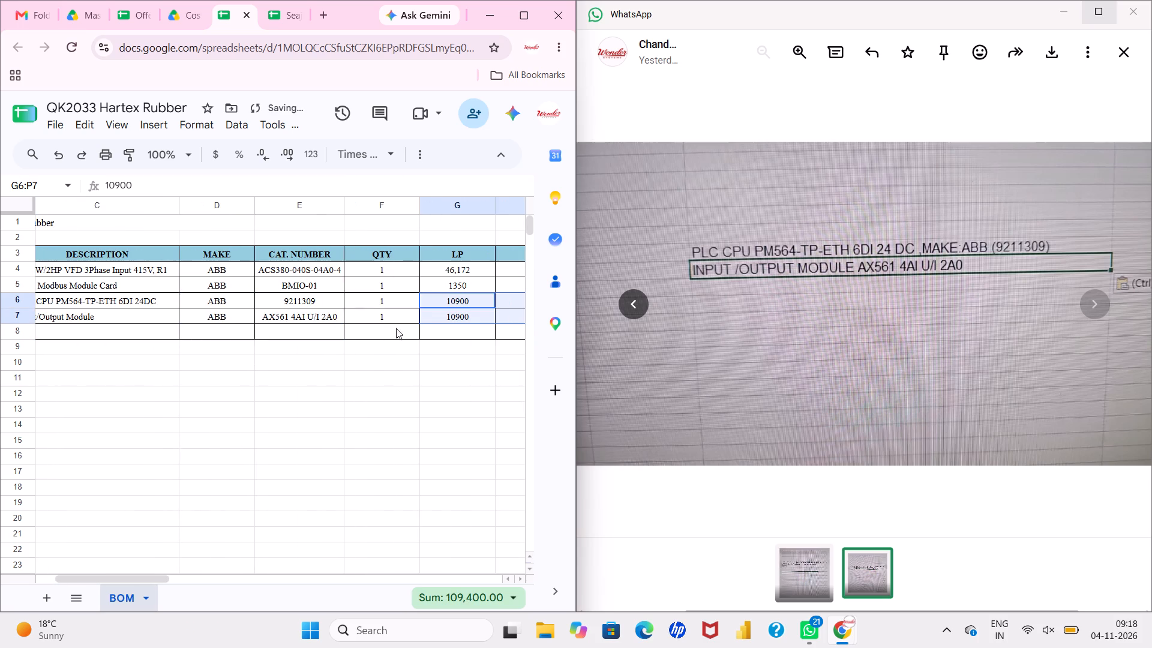
Set the Input/Output Module's LP in G7 to 0.
{"action": "left_click", "coordinate": [454, 314]}
{"action": "key", "text": "0"}
{"action": "key", "text": "Return"}
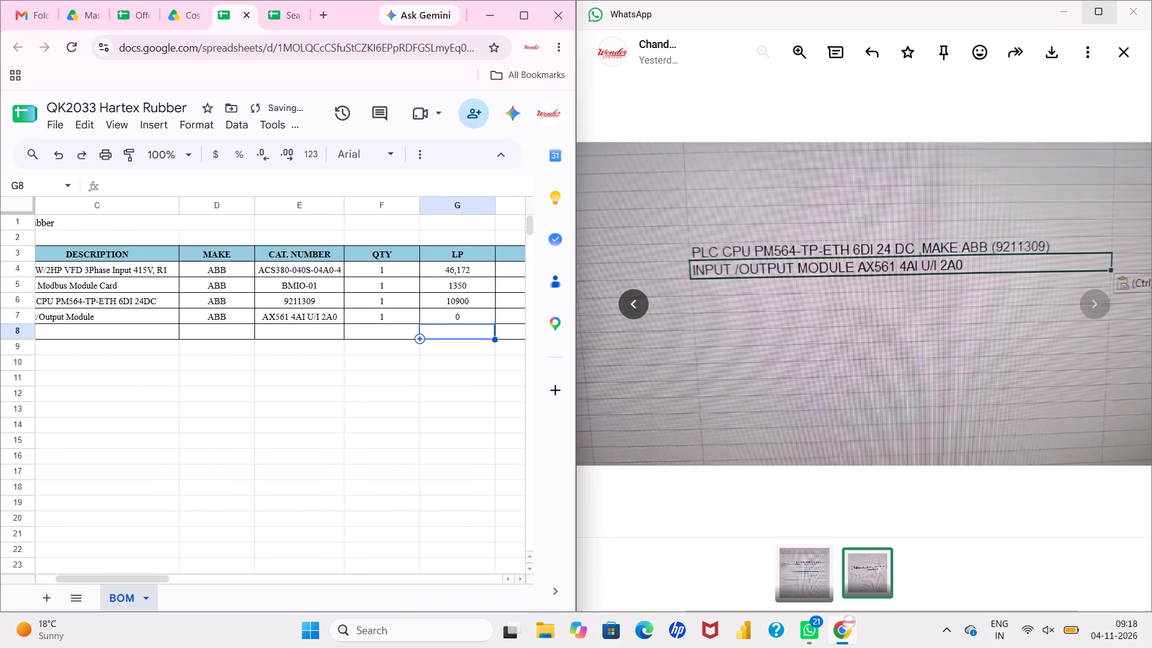
Replace the COST total in I8 with a SUM formula covering I4:I7.
{"action": "scroll", "coordinate": [454, 314], "scroll_direction": "left", "scroll_amount": 4}
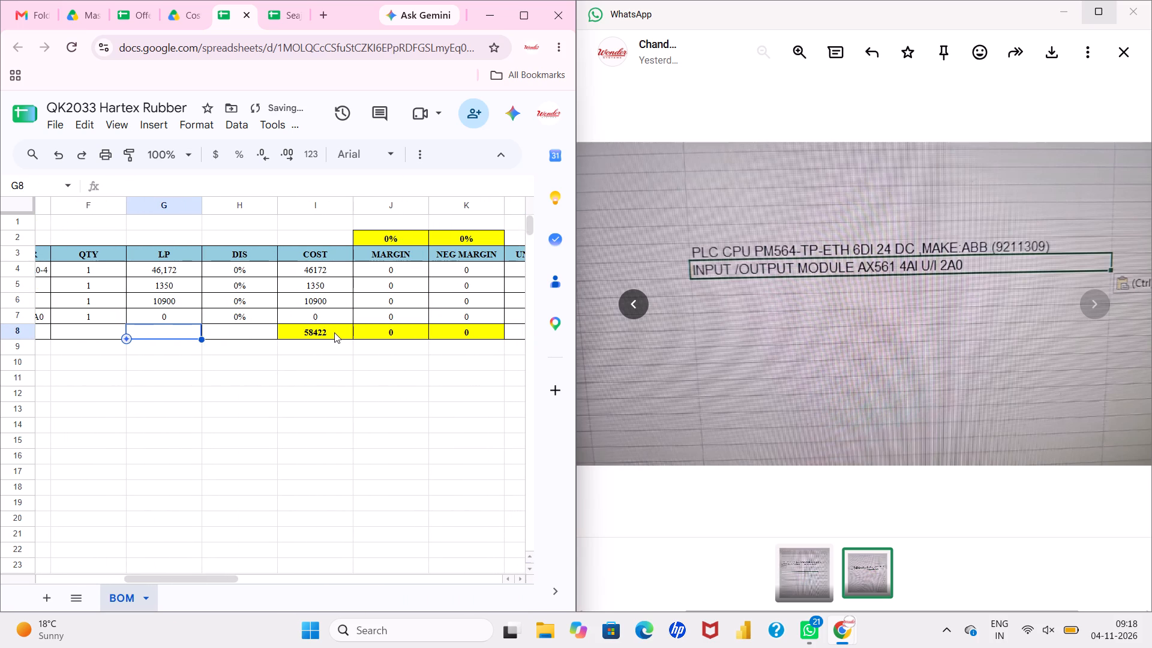
{"action": "left_click", "coordinate": [332, 332]}
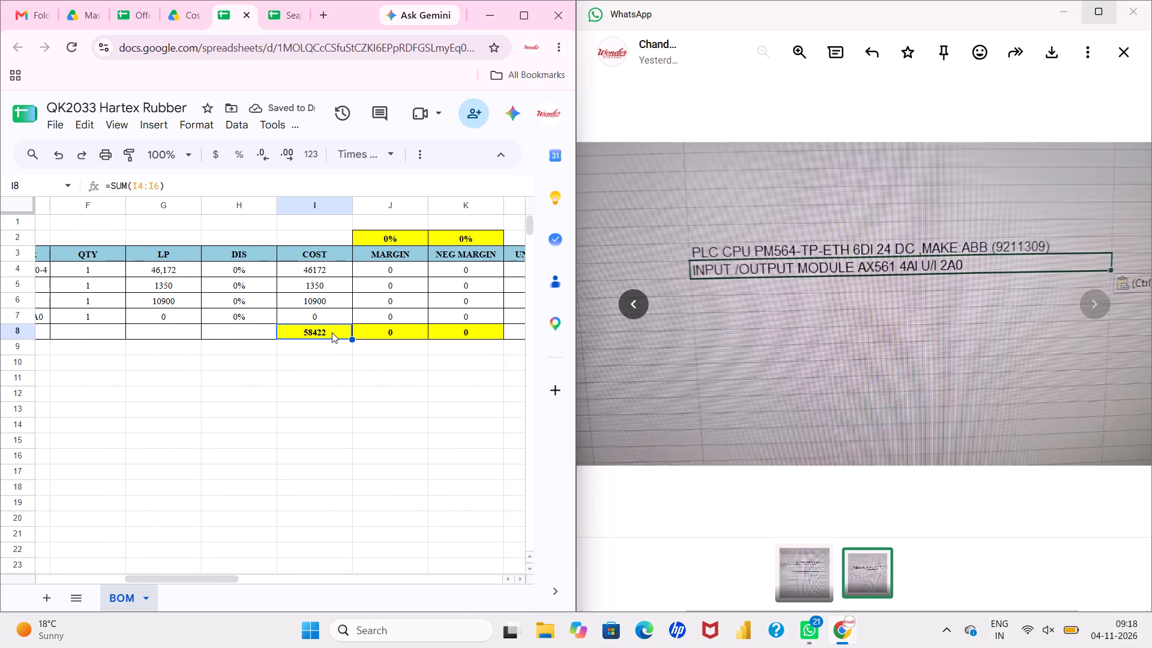
{"action": "type", "text": "=SUM"}
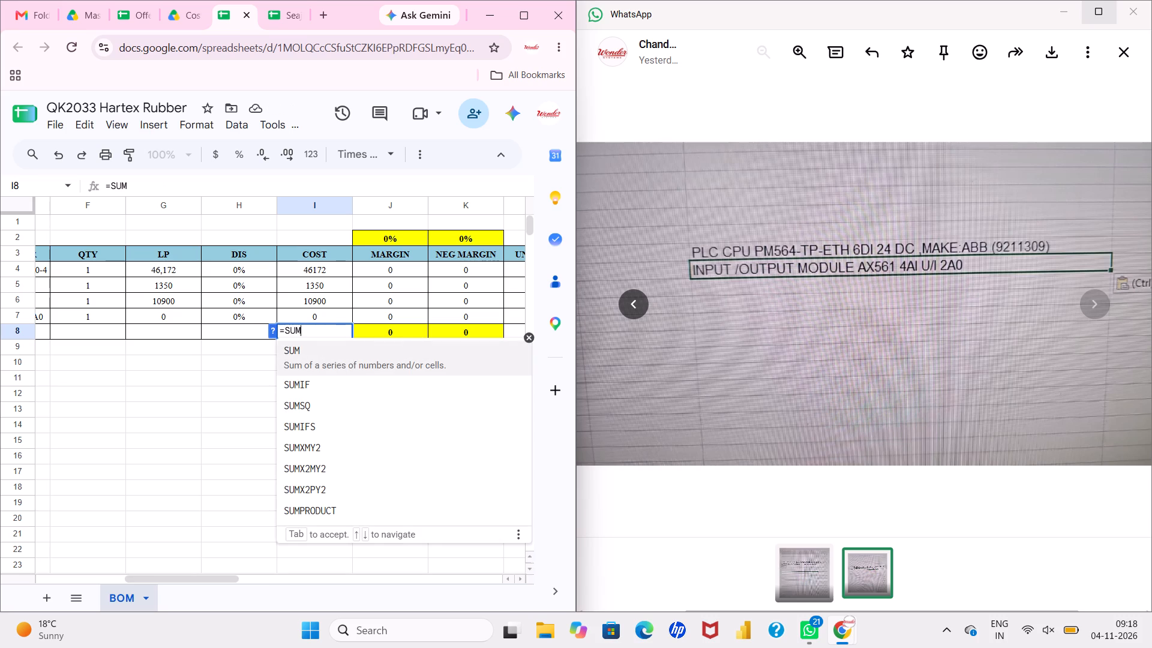
{"action": "key", "text": "shift+parenleft"}
{"action": "left_click_drag", "start_coordinate": [328, 272], "coordinate": [326, 322]}
{"action": "key", "text": "shift+parenright"}
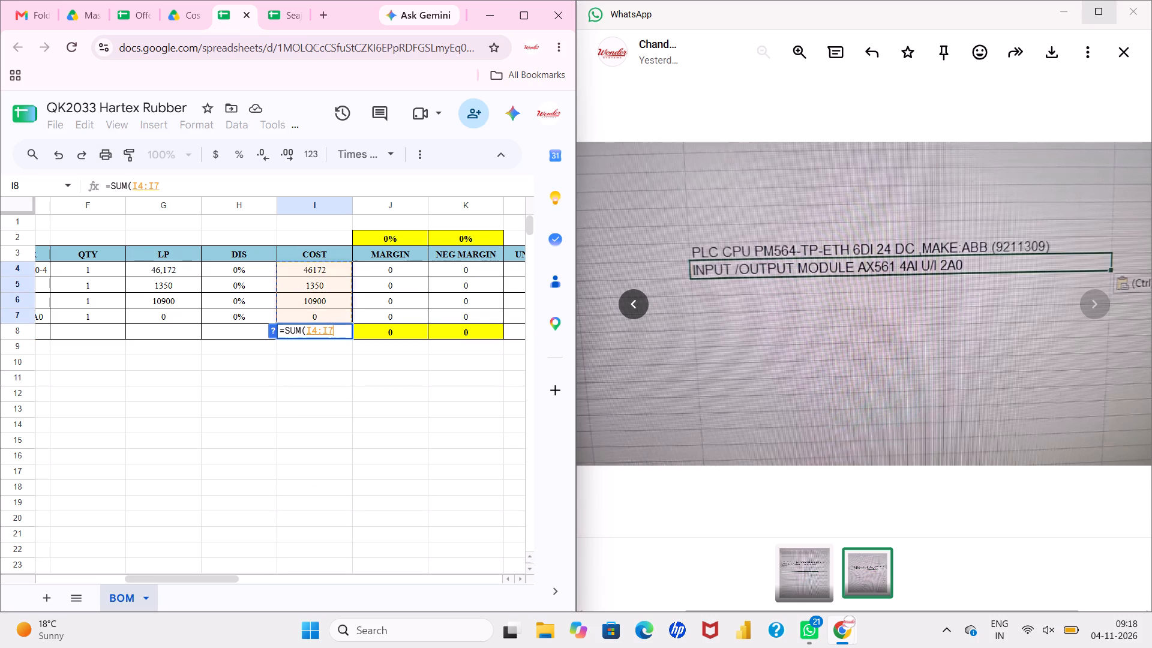
{"action": "key", "text": "Return"}
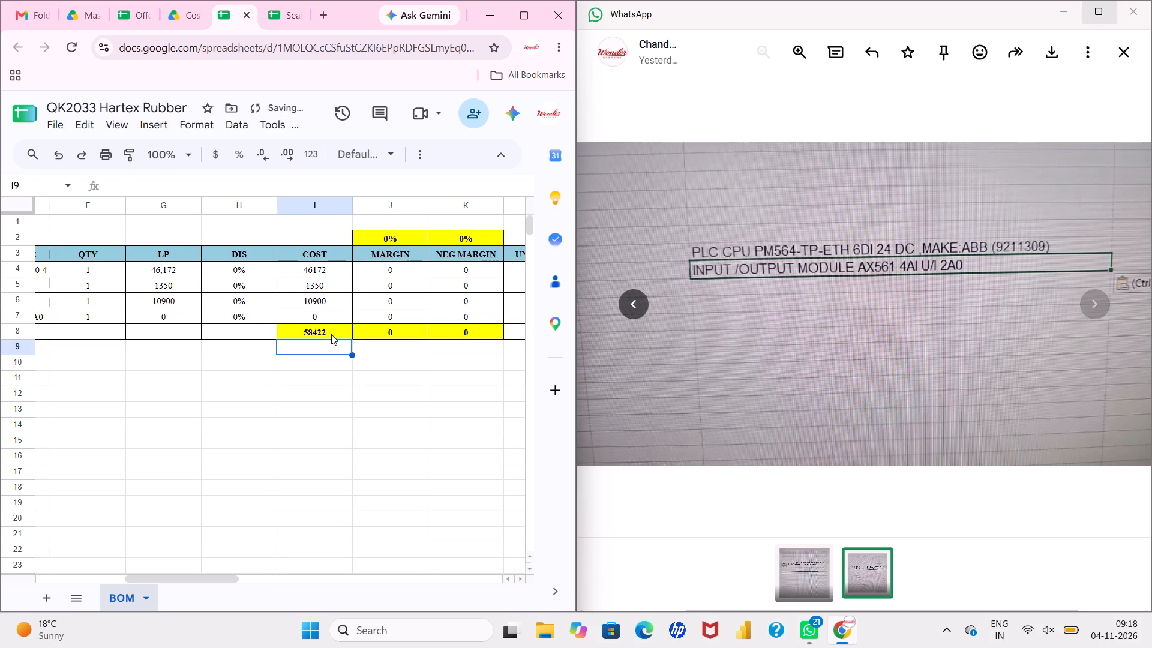
Copy the COST total formula into the MARGIN, NEG MARGIN and TOTAL PRICE total cells in row 8.
{"action": "left_click", "coordinate": [331, 335]}
{"action": "key", "text": "ctrl+c"}
{"action": "left_click", "coordinate": [387, 331]}
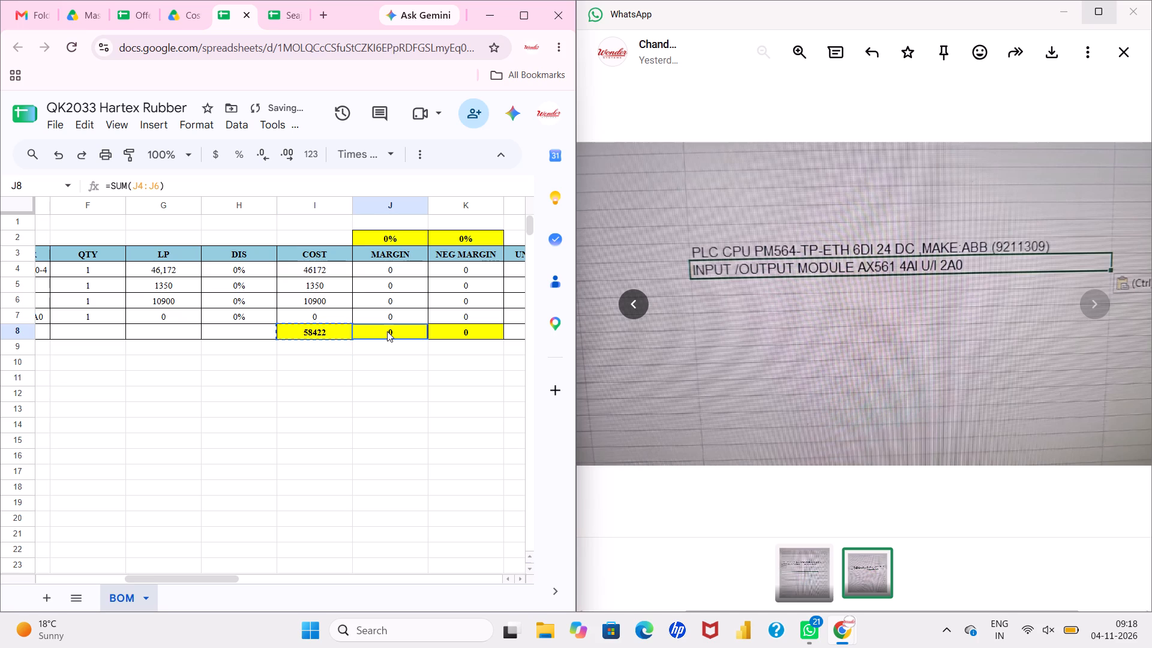
{"action": "key", "text": "ctrl+v"}
{"action": "left_click", "coordinate": [446, 337]}
{"action": "key", "text": "ctrl+v"}
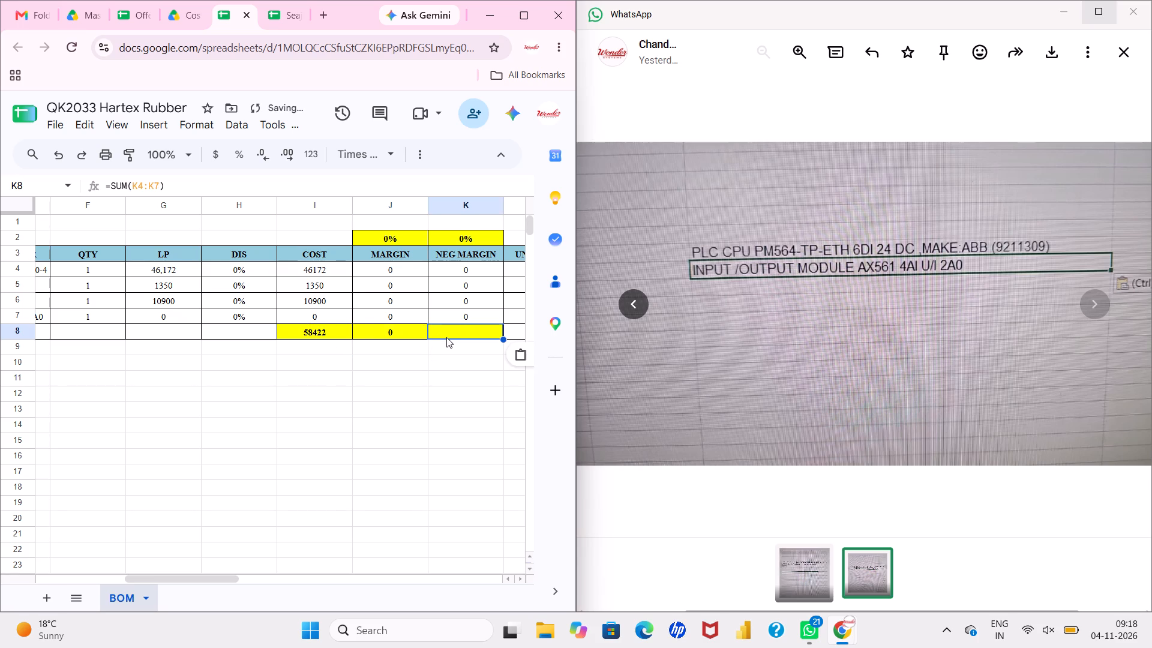
{"action": "scroll", "coordinate": [446, 337], "scroll_direction": "left", "scroll_amount": 3}
{"action": "left_click", "coordinate": [499, 337]}
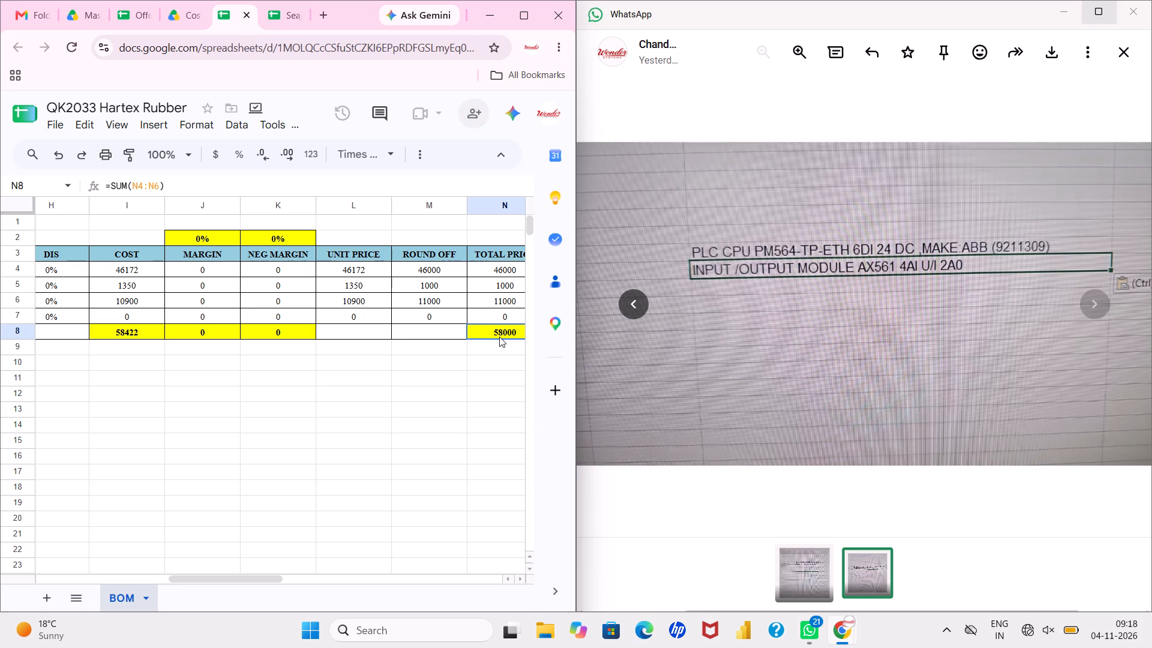
{"action": "scroll", "coordinate": [499, 337], "scroll_direction": "left", "scroll_amount": 2}
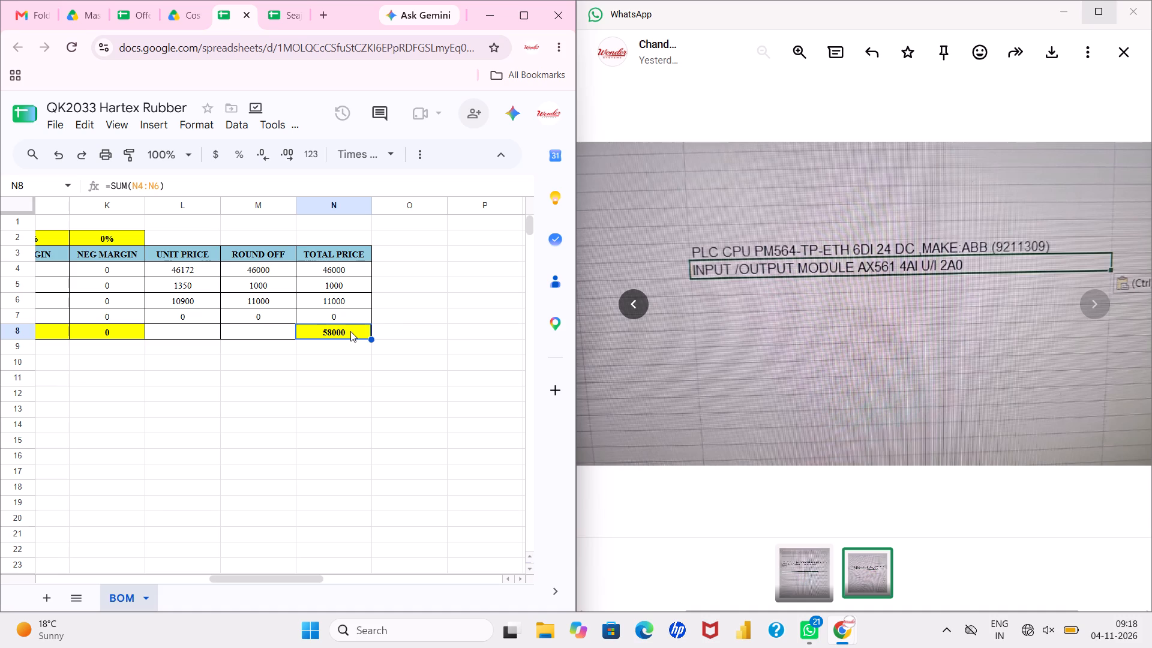
{"action": "key", "text": "ctrl+v"}
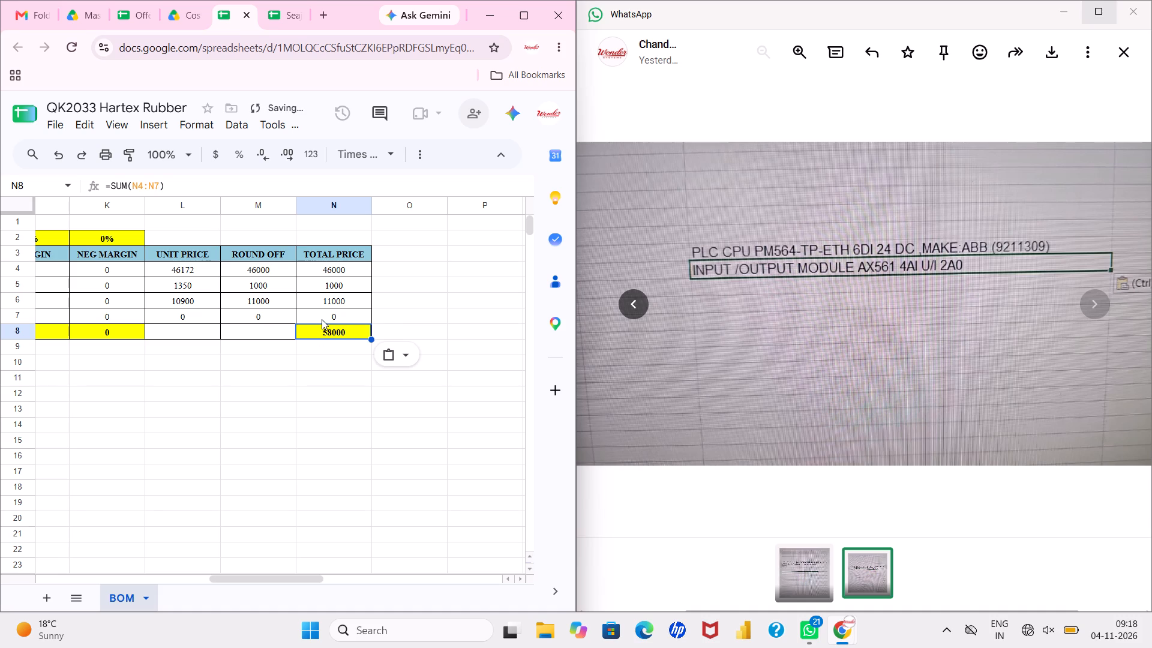
{"action": "double_click", "coordinate": [332, 332]}
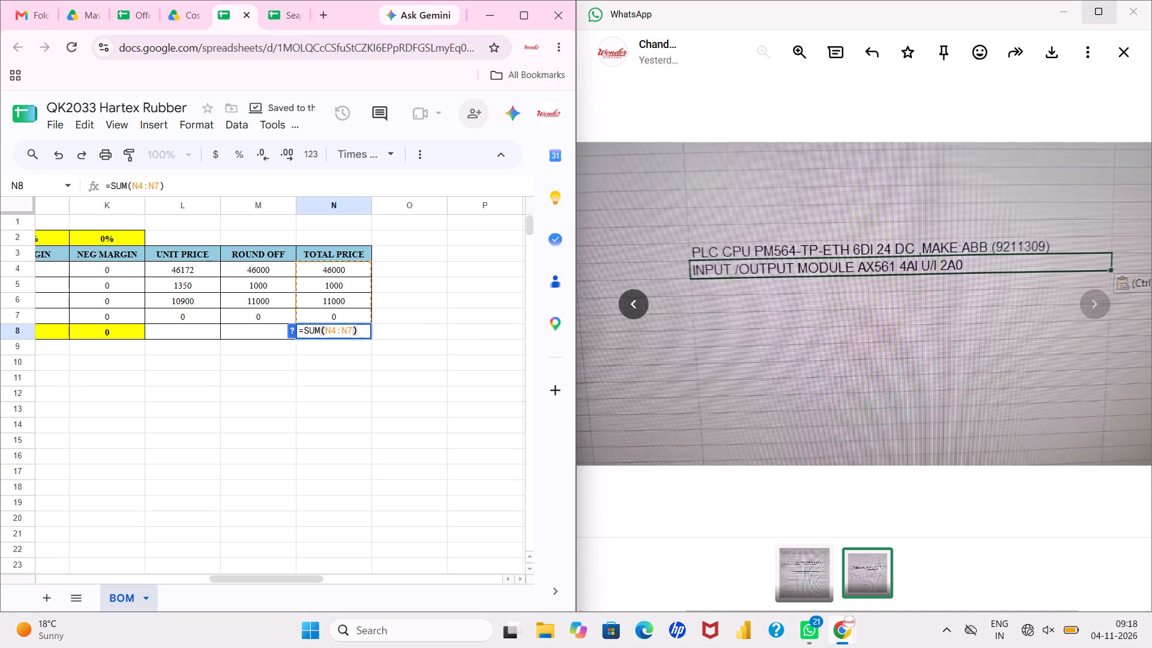
{"action": "key", "text": "Return"}
Fit the widths of columns G to R and of the QTY column F to their contents.
{"action": "scroll", "coordinate": [332, 332], "scroll_direction": "right", "scroll_amount": 1}
{"action": "left_click", "coordinate": [330, 354]}
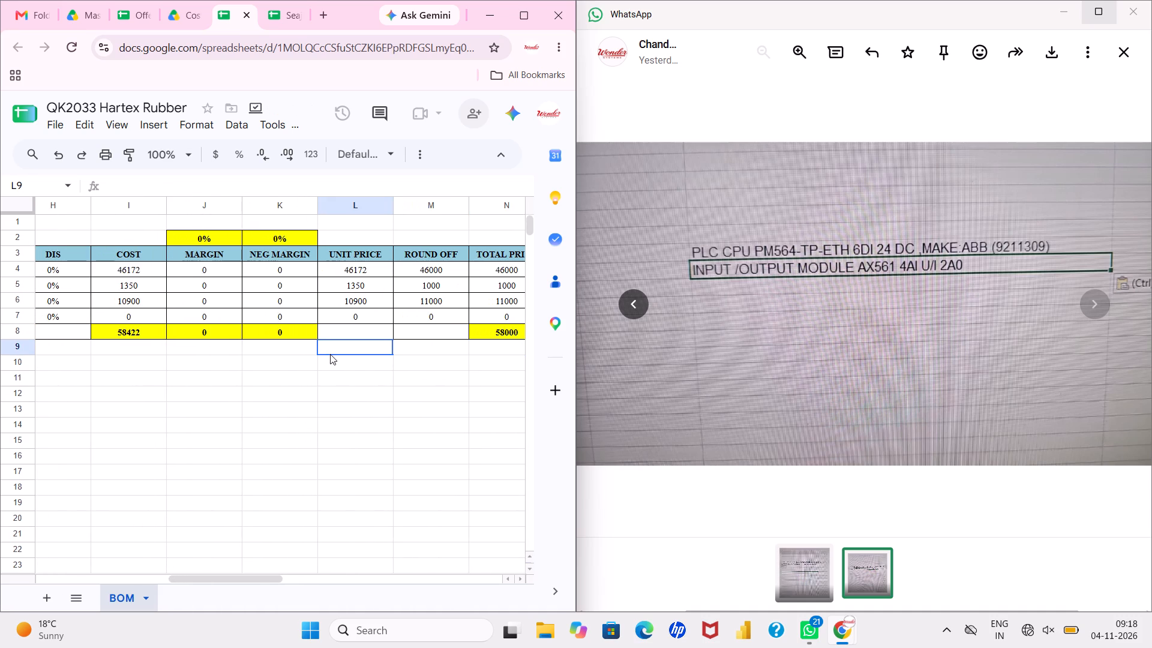
{"action": "scroll", "coordinate": [113, 227], "scroll_direction": "right", "scroll_amount": 1}
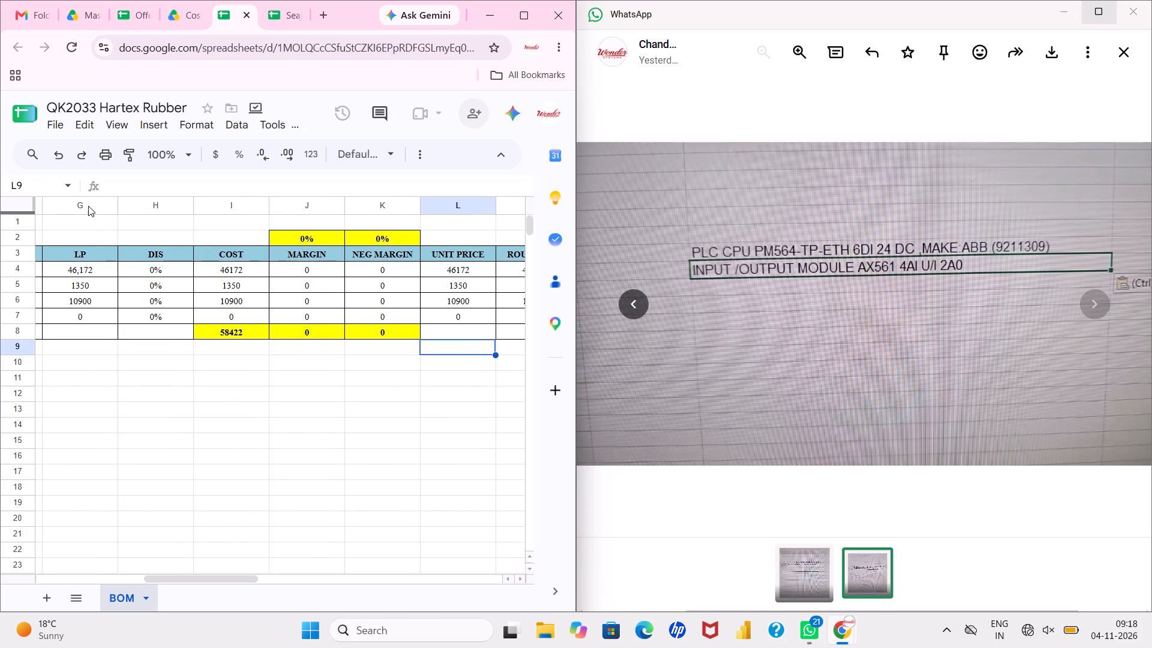
{"action": "left_click_drag", "start_coordinate": [88, 205], "coordinate": [192, 246]}
{"action": "scroll", "coordinate": [192, 246], "scroll_direction": "right", "scroll_amount": 4}
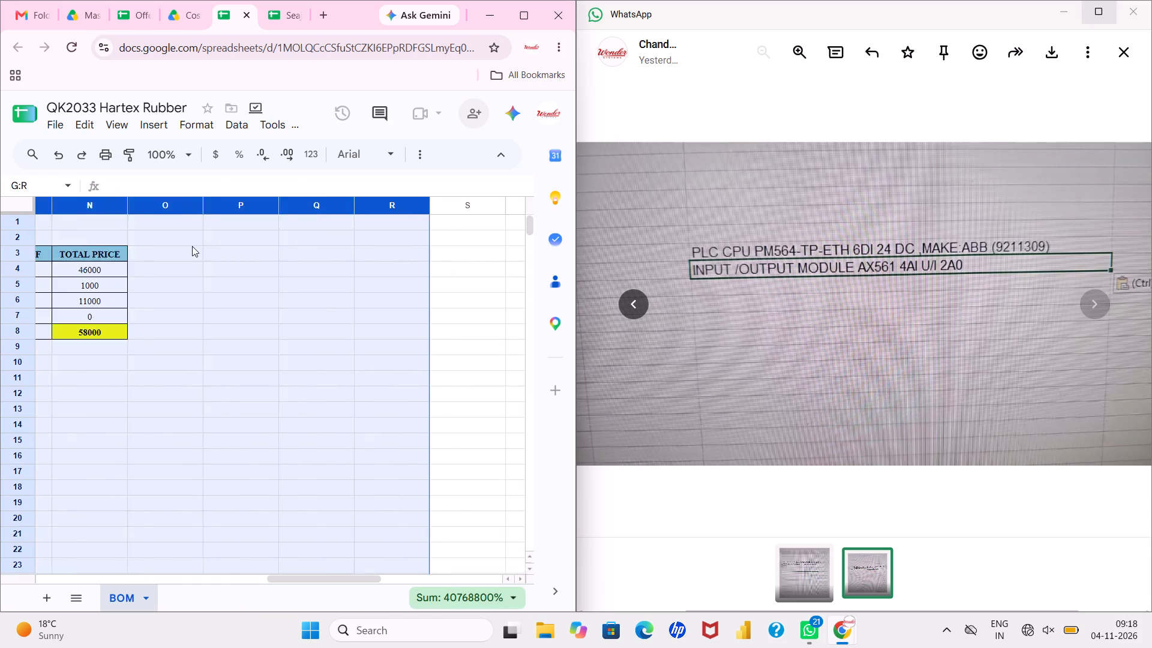
{"action": "double_click", "coordinate": [307, 209]}
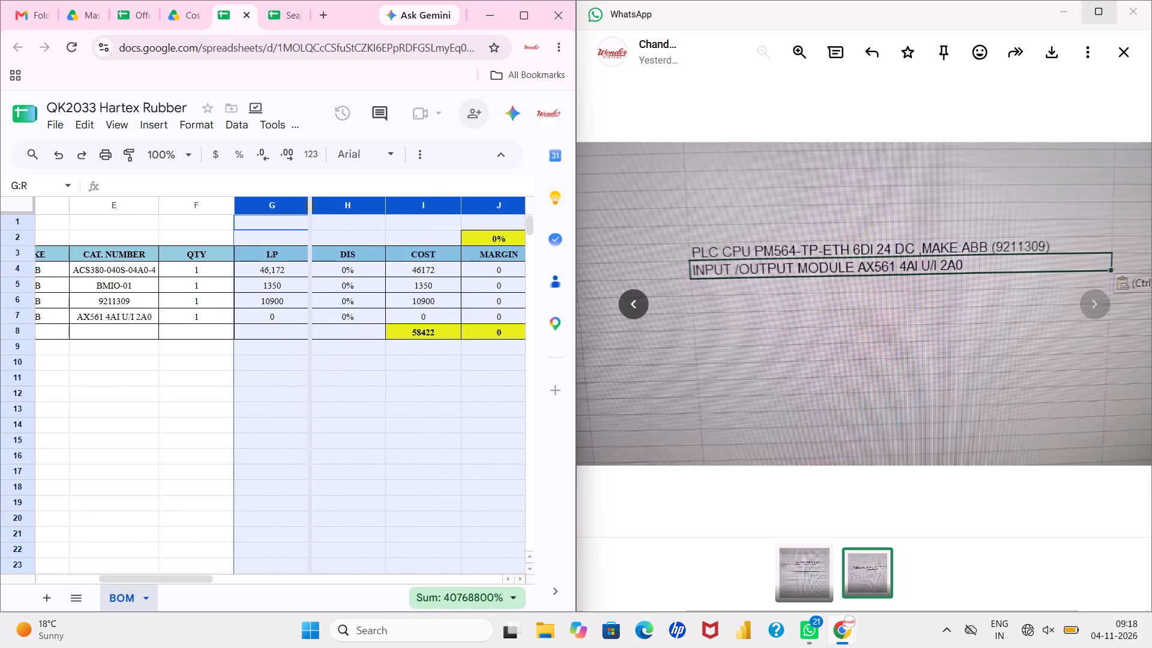
{"action": "left_click", "coordinate": [221, 204]}
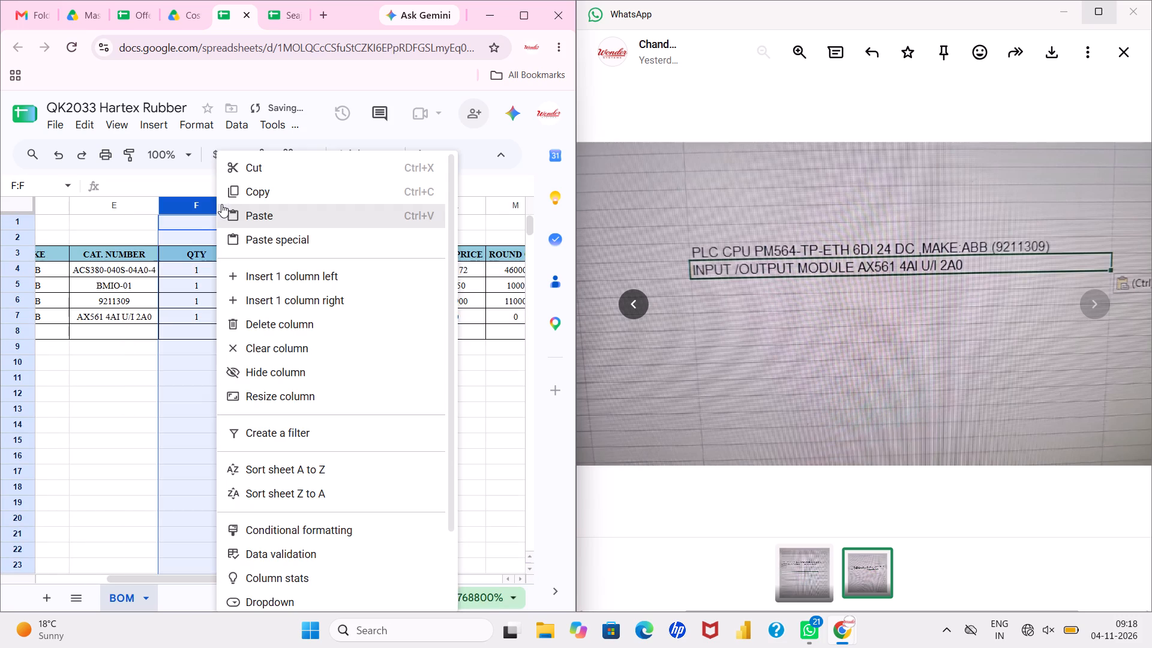
{"action": "left_click", "coordinate": [191, 205]}
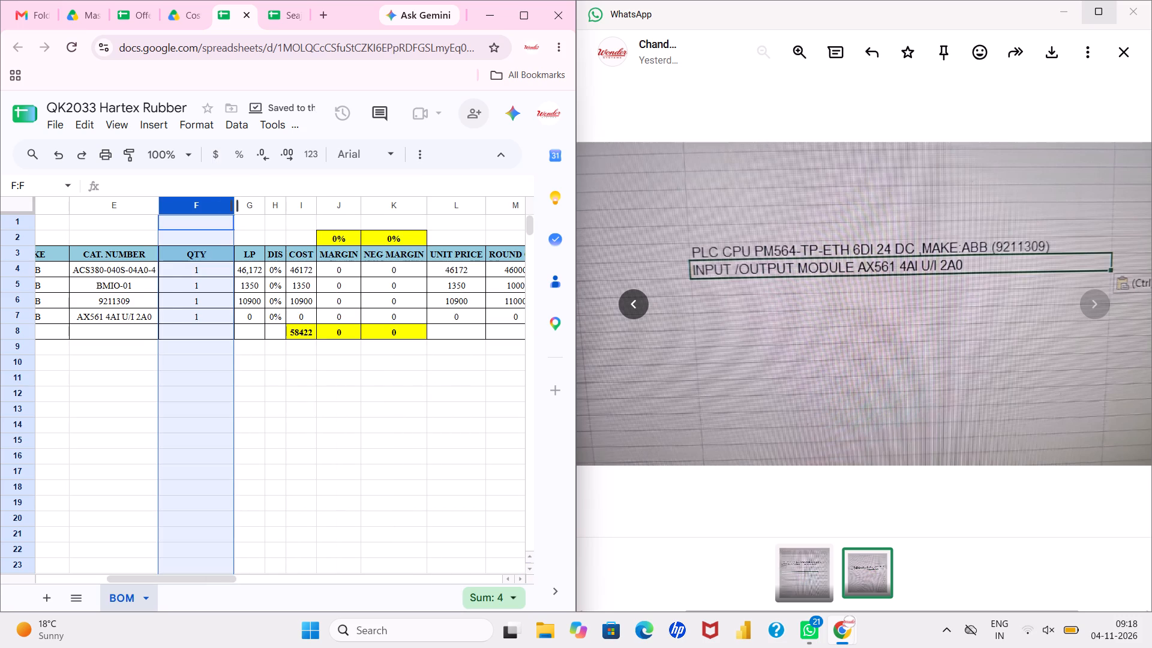
{"action": "double_click", "coordinate": [231, 205]}
{"action": "left_click", "coordinate": [325, 451]}
Set the vertical alignment of the entire BOM sheet to middle.
{"action": "scroll", "coordinate": [325, 451], "scroll_direction": "left", "scroll_amount": 2}
{"action": "scroll", "coordinate": [325, 451], "scroll_direction": "right", "scroll_amount": 2}
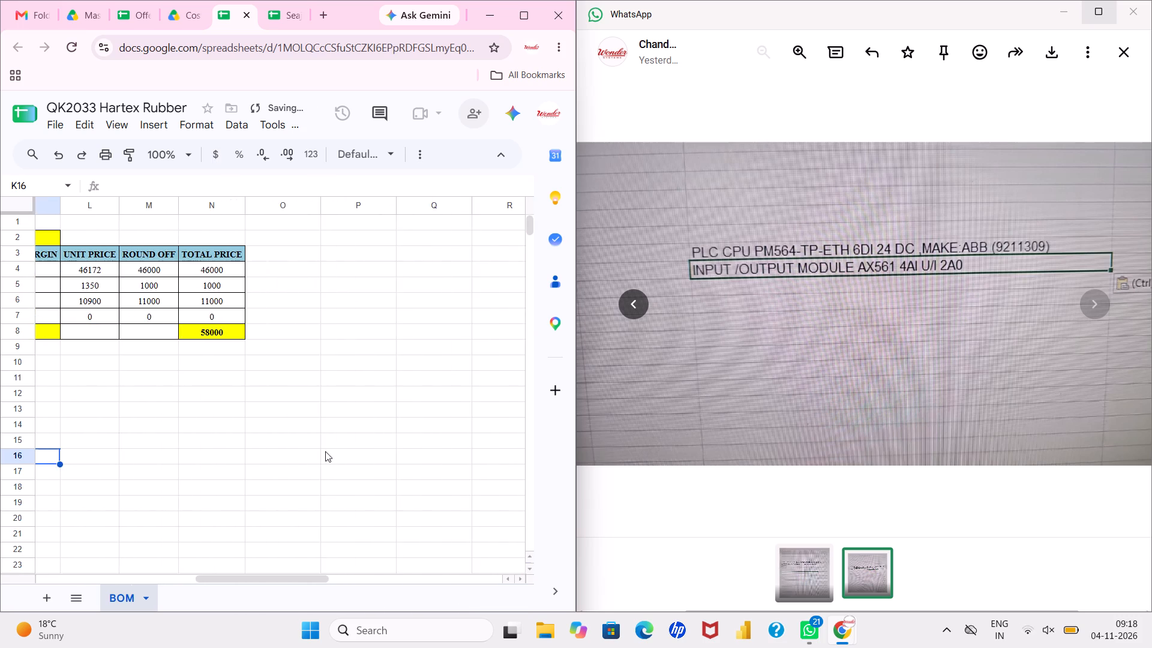
{"action": "scroll", "coordinate": [325, 451], "scroll_direction": "right", "scroll_amount": 2}
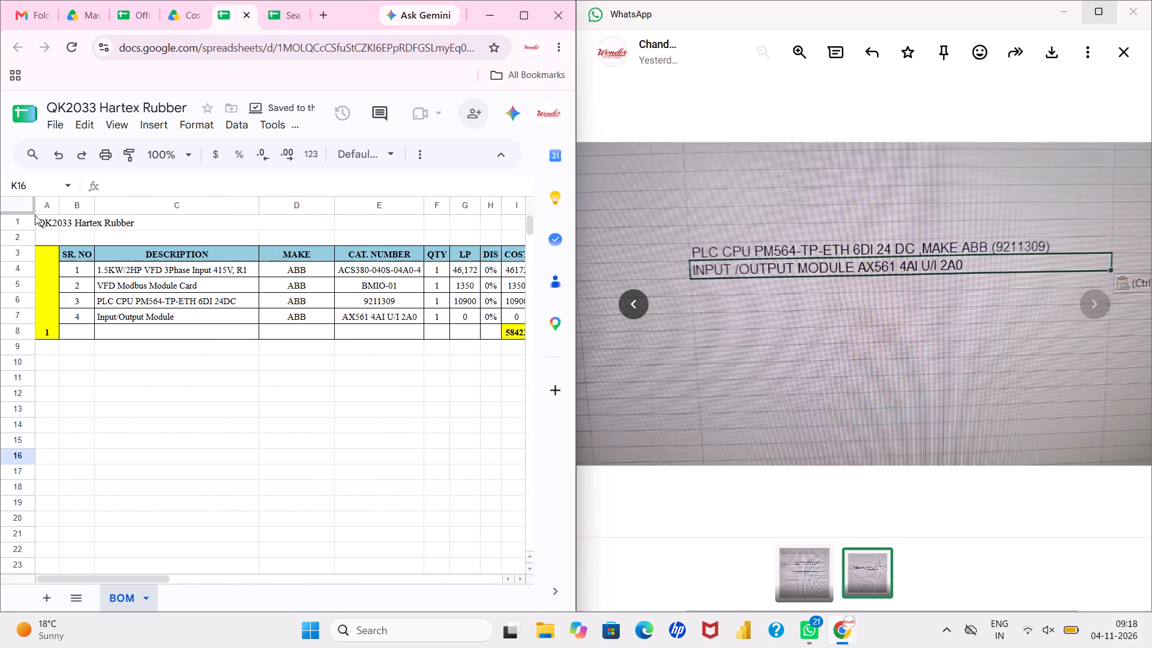
{"action": "left_click", "coordinate": [22, 203]}
{"action": "left_click", "coordinate": [410, 155]}
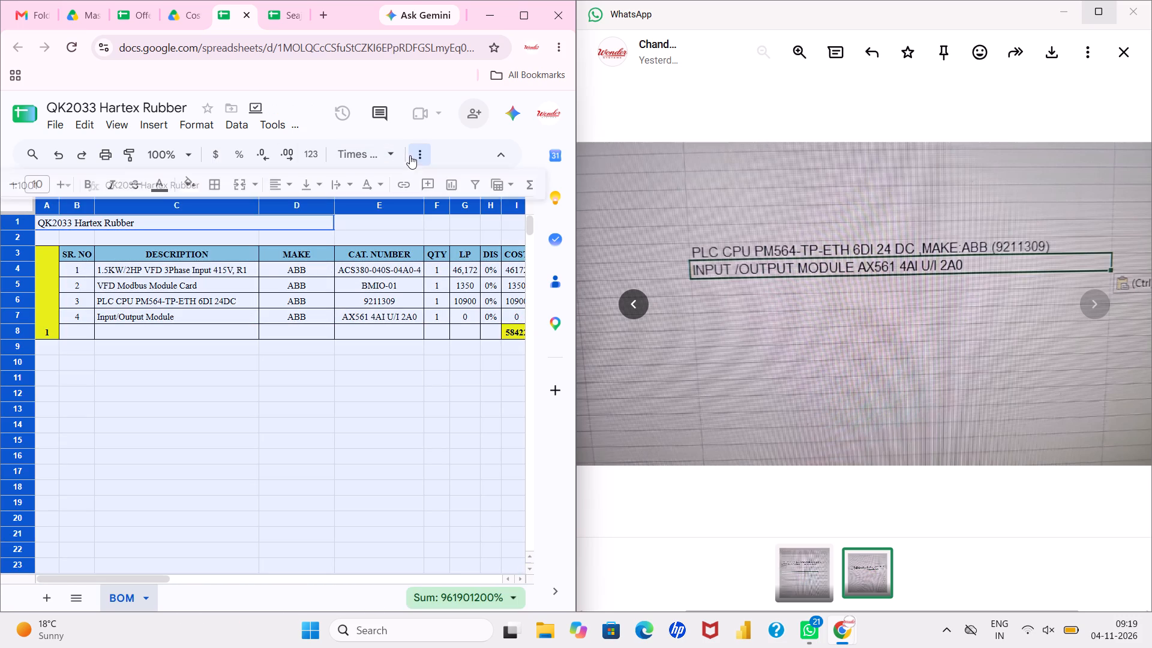
{"action": "left_click", "coordinate": [313, 183]}
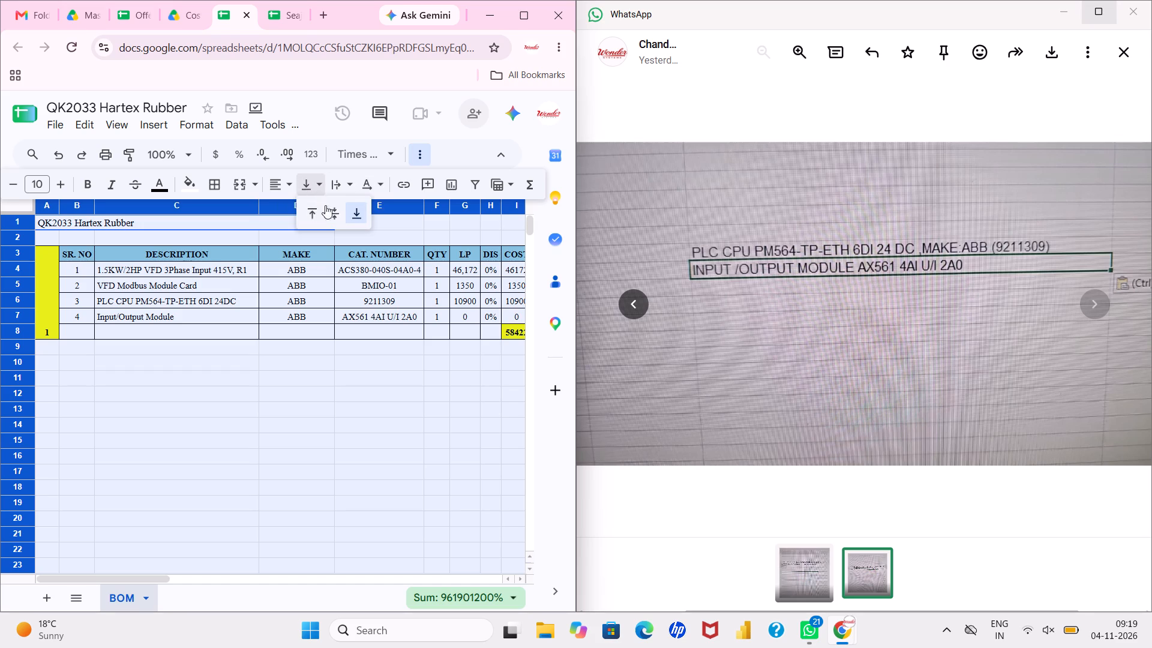
{"action": "left_click", "coordinate": [327, 209]}
{"action": "left_click", "coordinate": [330, 386]}
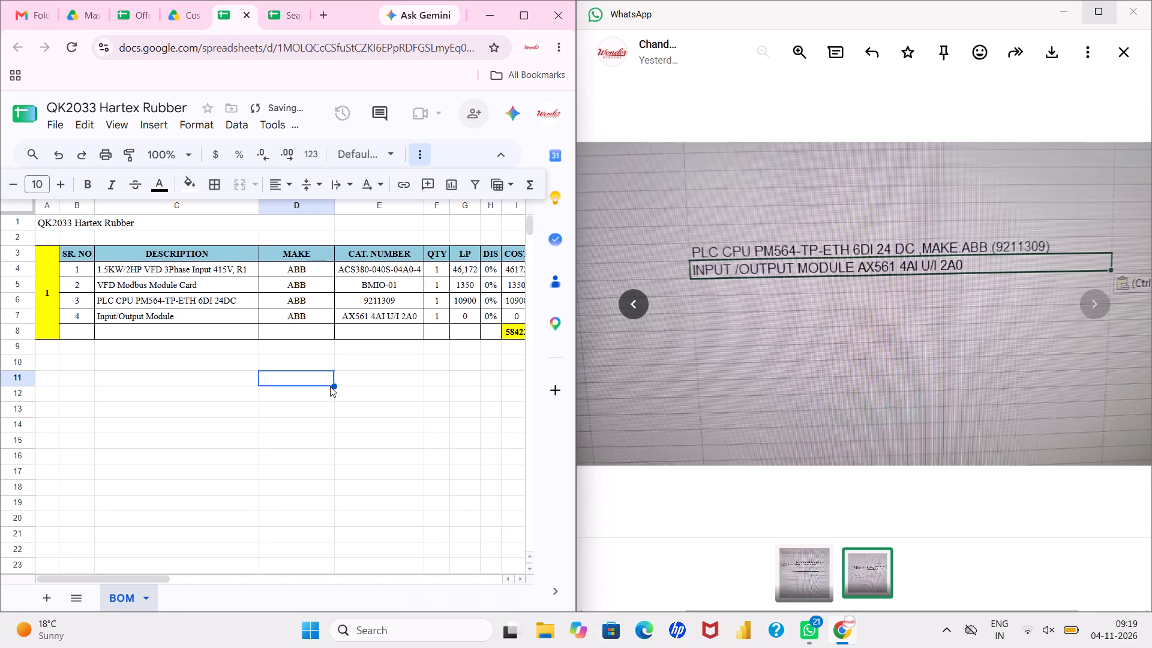
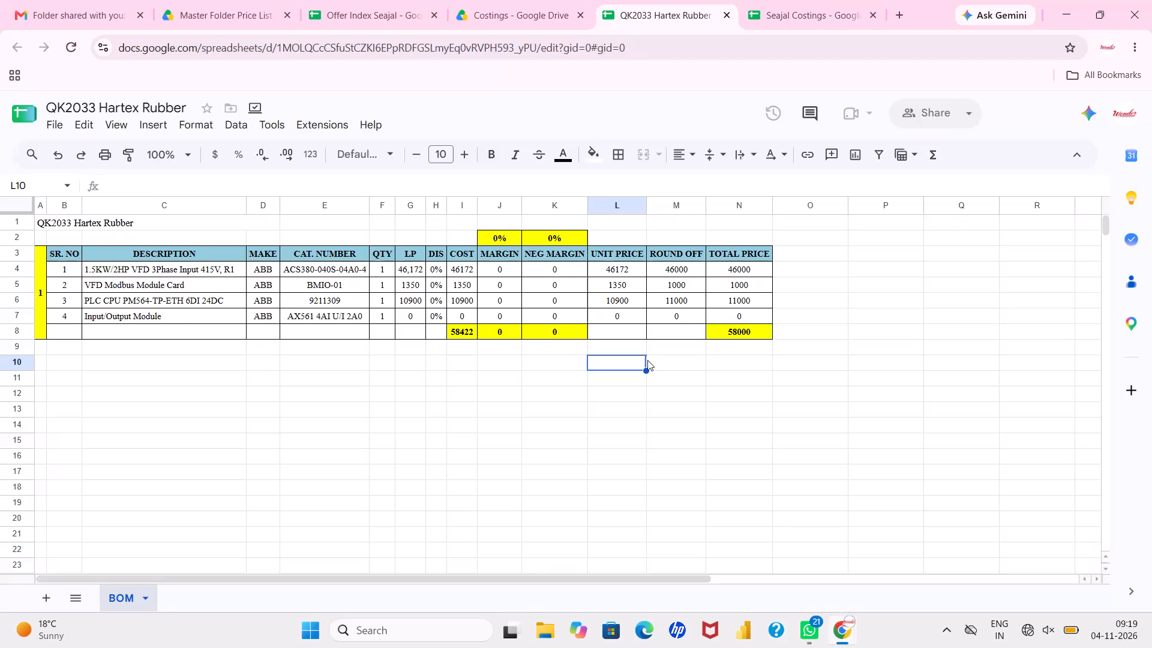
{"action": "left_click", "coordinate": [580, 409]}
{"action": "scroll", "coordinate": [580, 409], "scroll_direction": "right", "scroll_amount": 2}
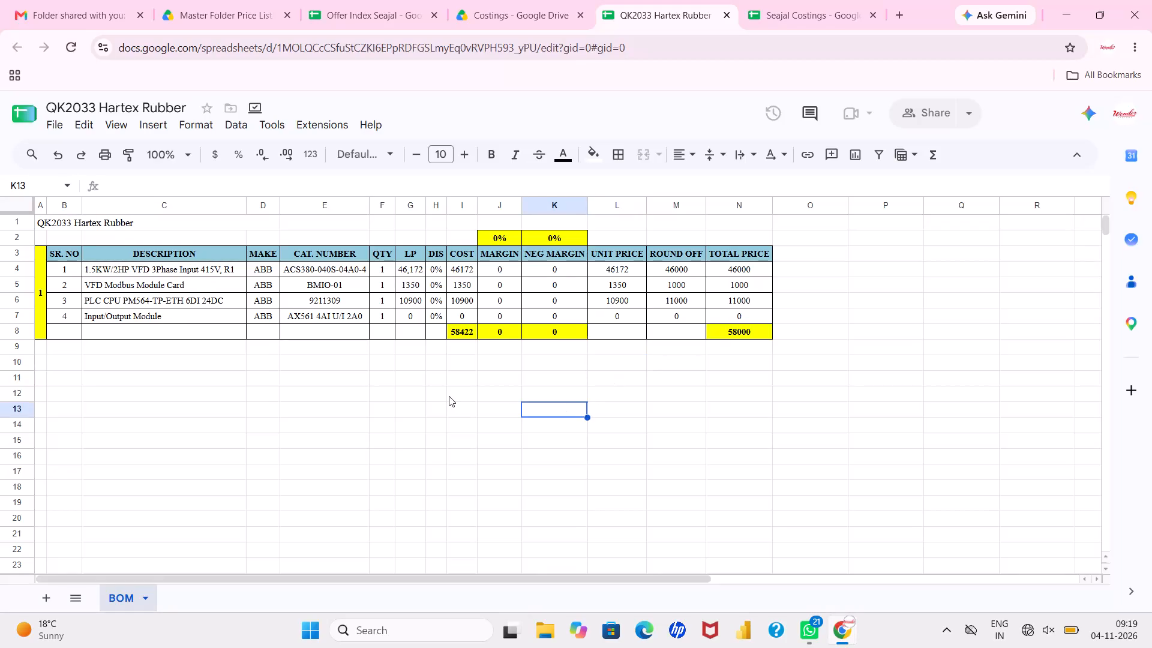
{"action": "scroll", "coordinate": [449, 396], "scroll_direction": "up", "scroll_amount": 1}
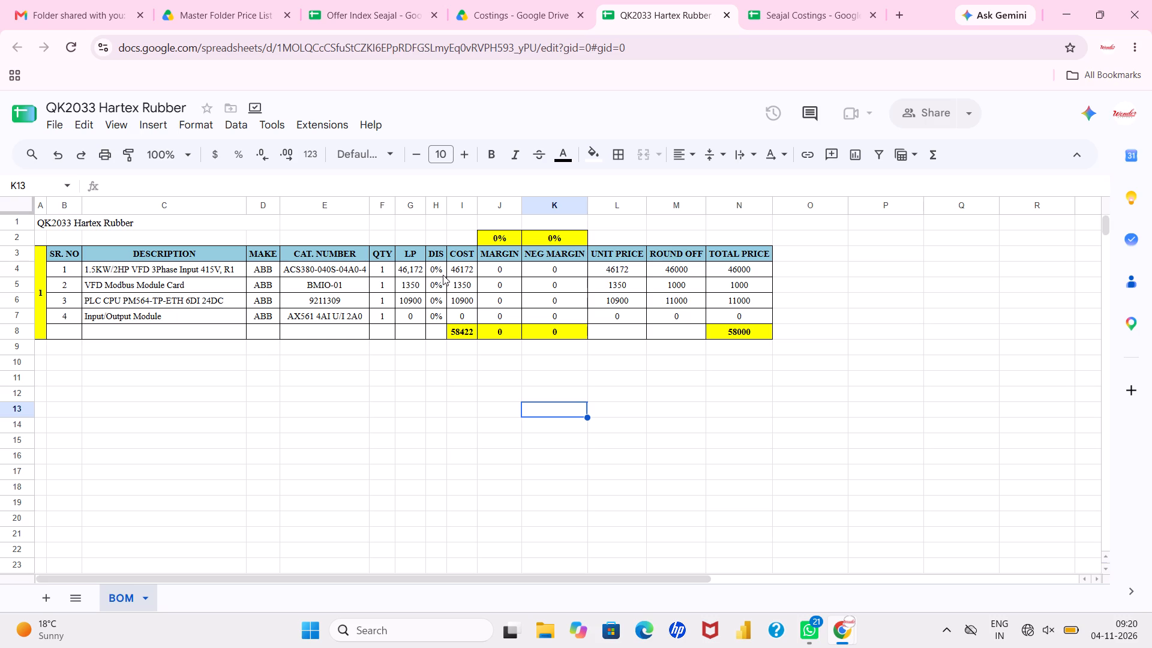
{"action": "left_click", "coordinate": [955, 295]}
Connect the computer to the WSIPL Reception 5GHz Wi-Fi network, keeping automatic connection enabled.
{"action": "left_click", "coordinate": [1028, 643]}
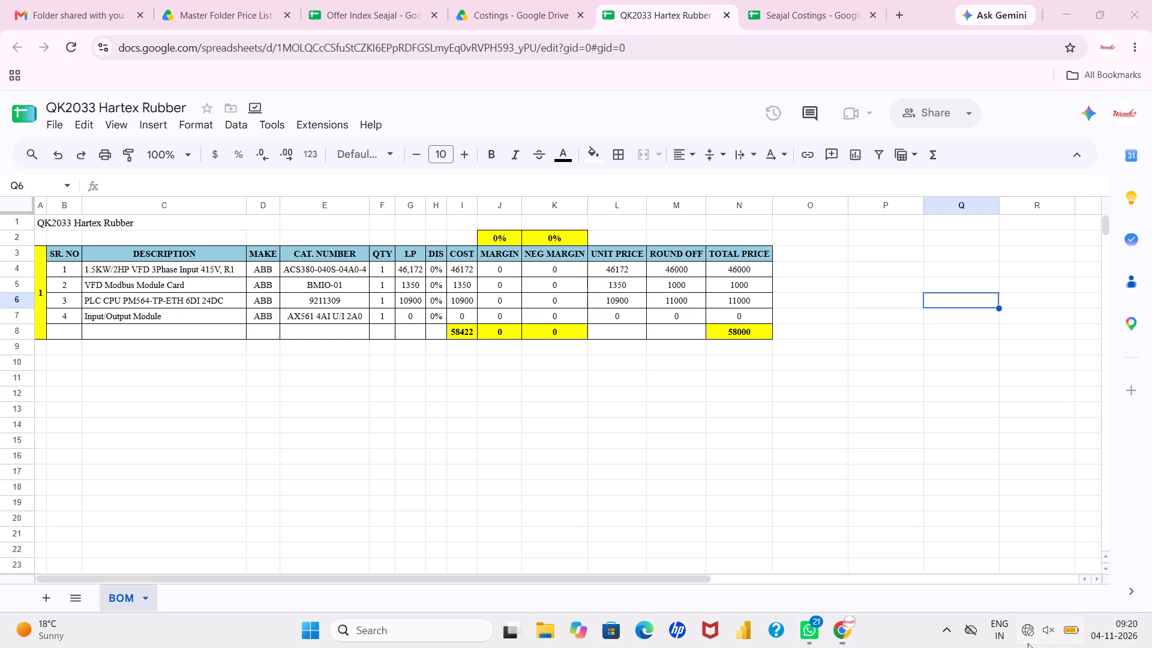
{"action": "left_click", "coordinate": [953, 359]}
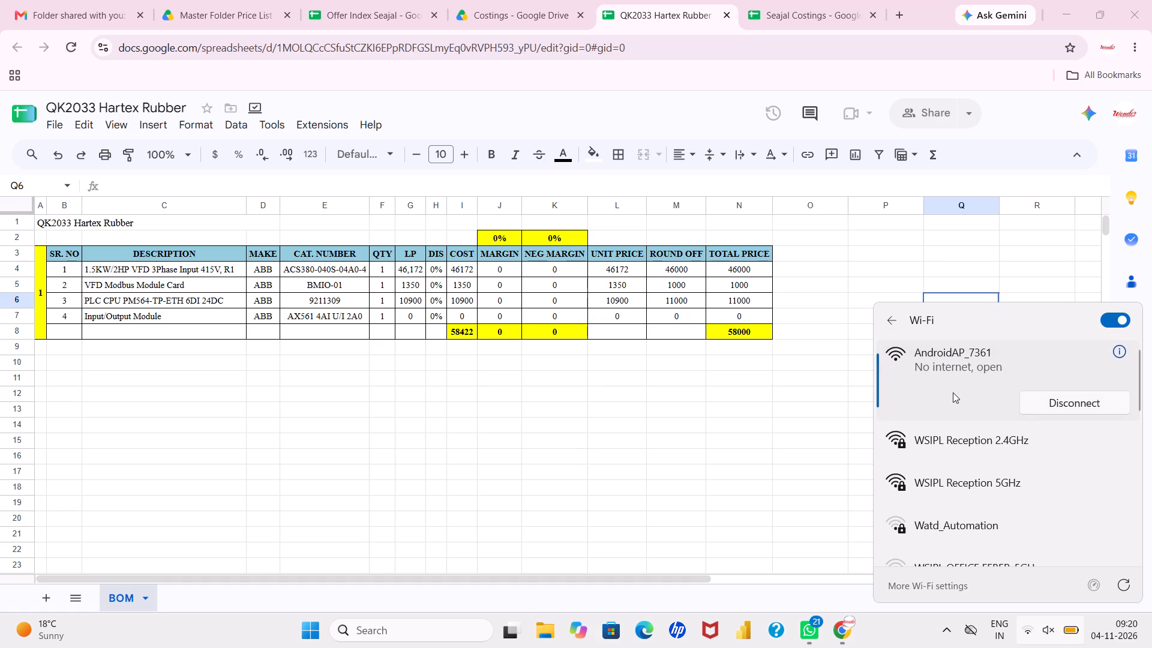
{"action": "left_click", "coordinate": [972, 482]}
{"action": "left_click", "coordinate": [1057, 512]}
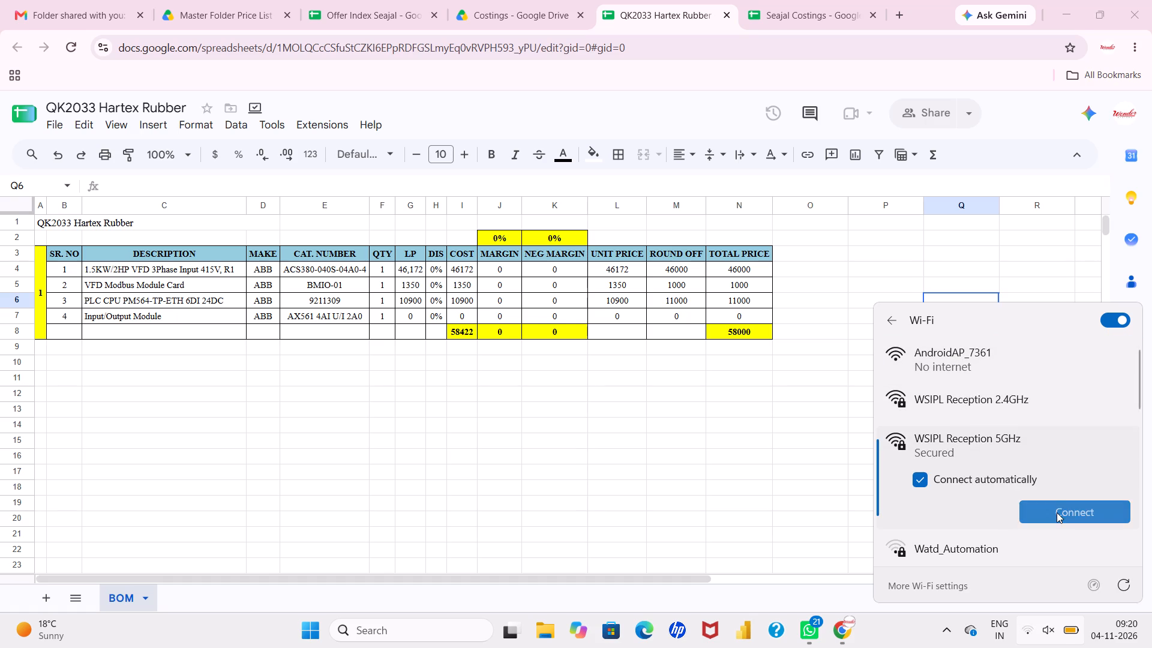
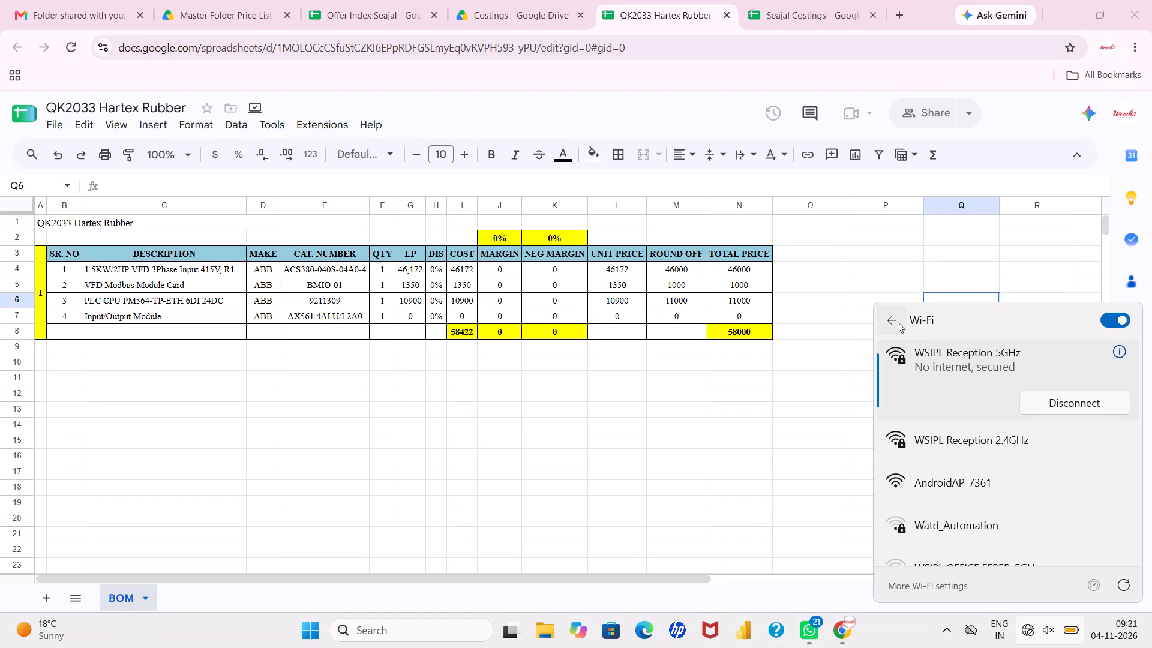
Check the computer's Wi-Fi connection and the list of available networks.
{"action": "left_click", "coordinate": [898, 322]}
{"action": "left_click", "coordinate": [946, 355]}
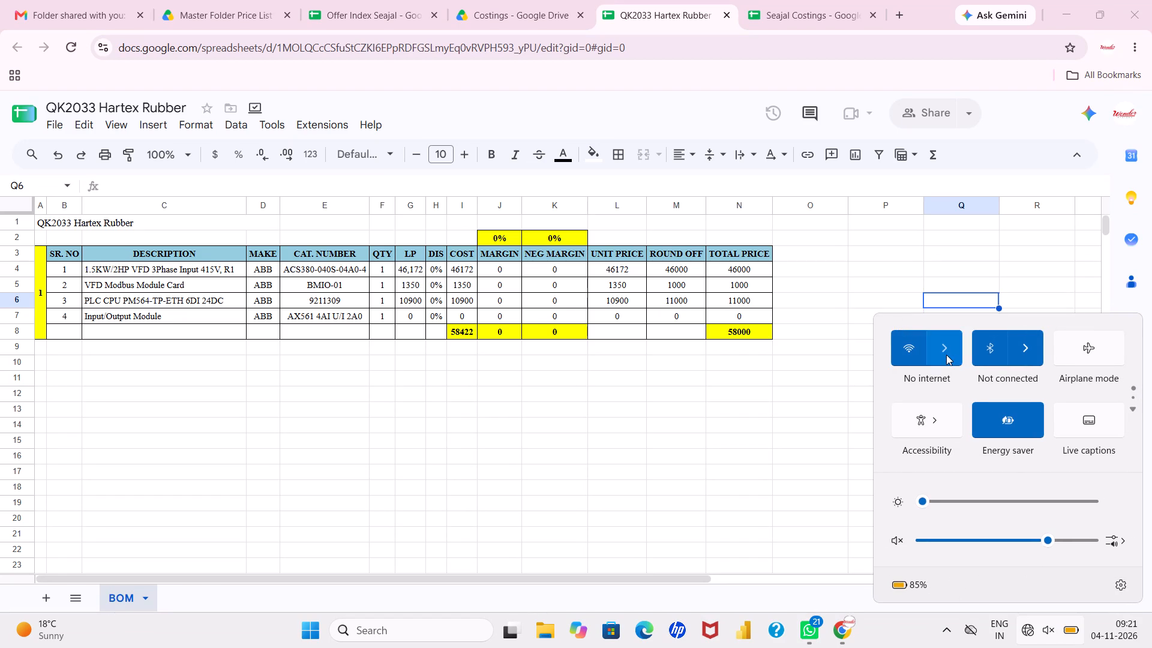
{"action": "left_click", "coordinate": [894, 330]}
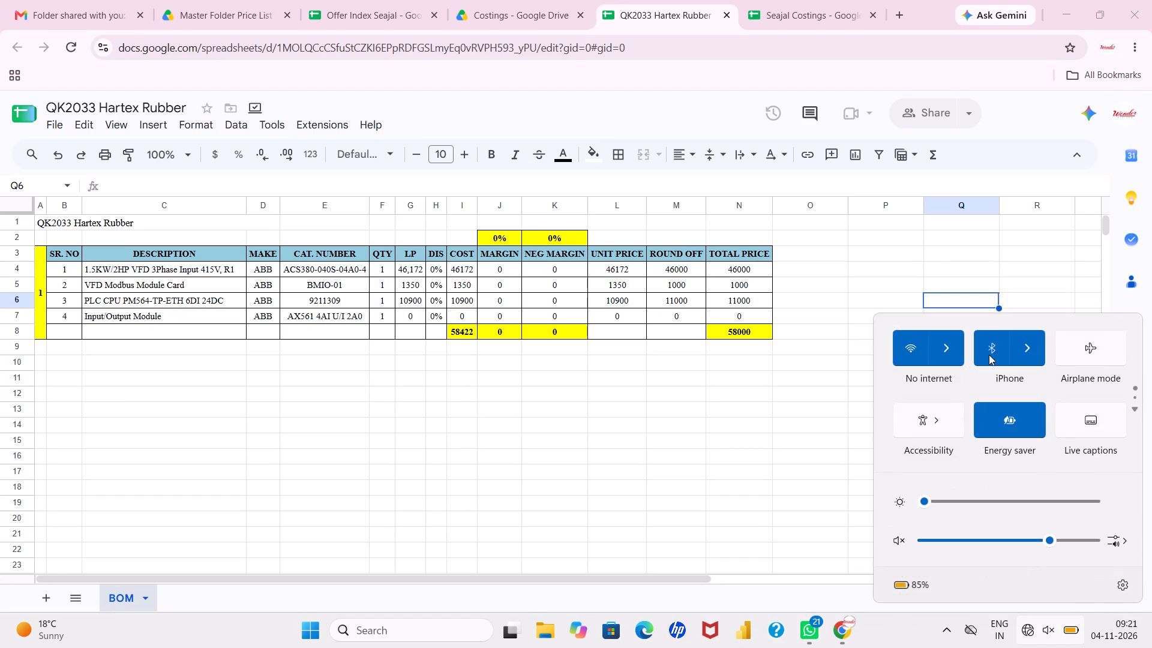
{"action": "left_click", "coordinate": [988, 354]}
{"action": "left_click", "coordinate": [953, 346]}
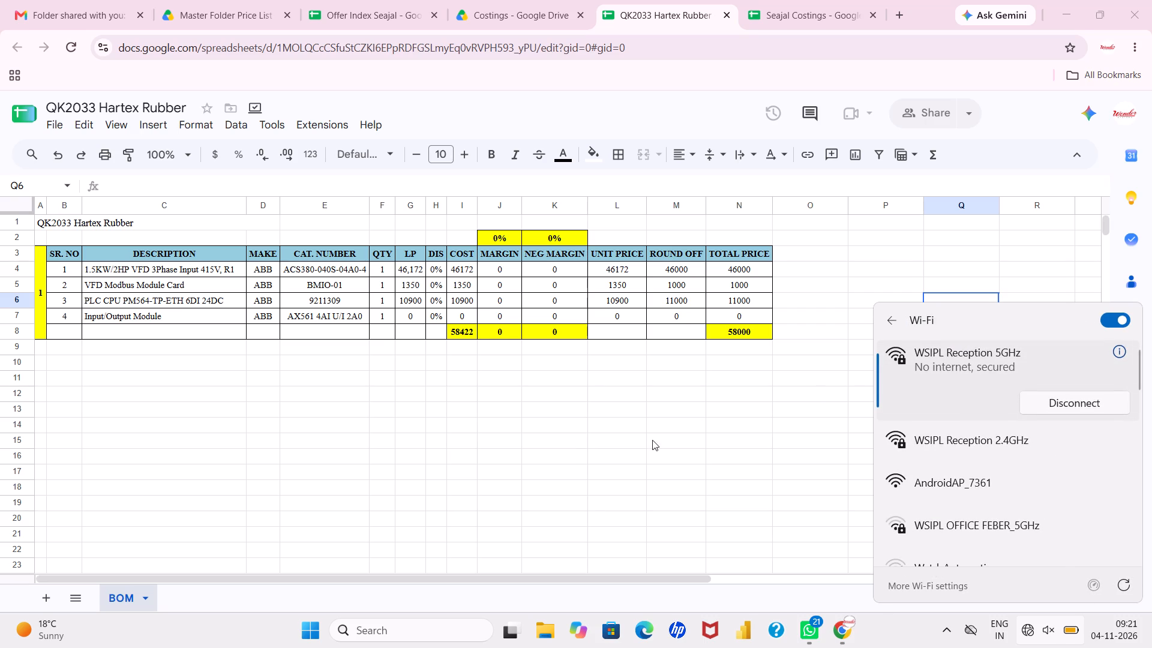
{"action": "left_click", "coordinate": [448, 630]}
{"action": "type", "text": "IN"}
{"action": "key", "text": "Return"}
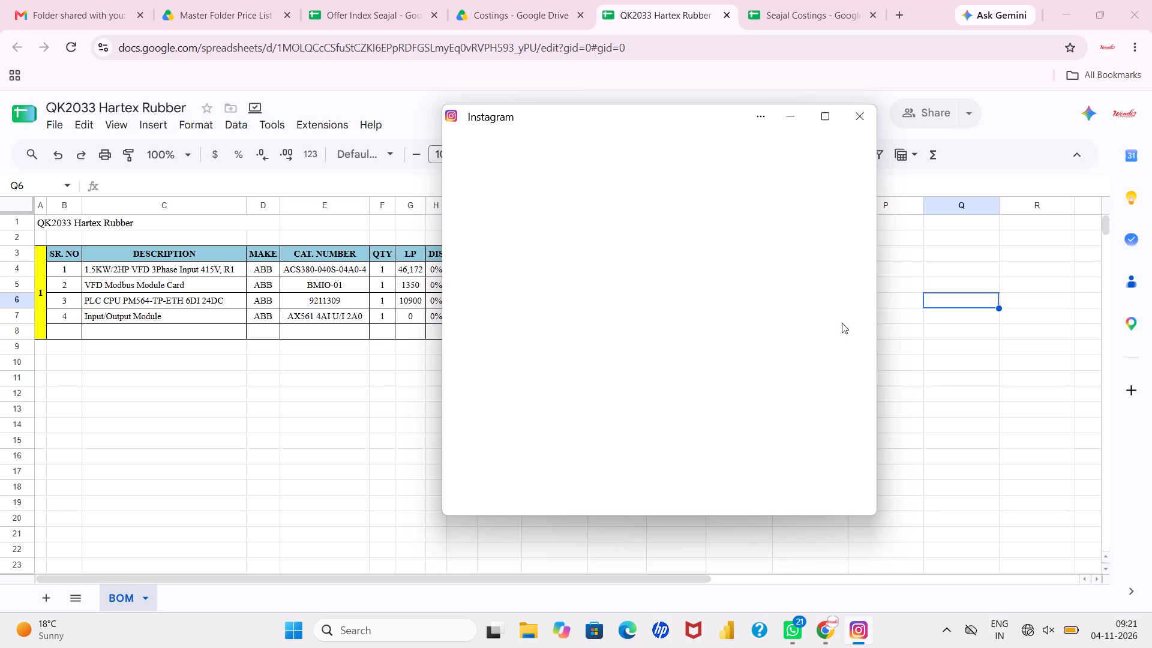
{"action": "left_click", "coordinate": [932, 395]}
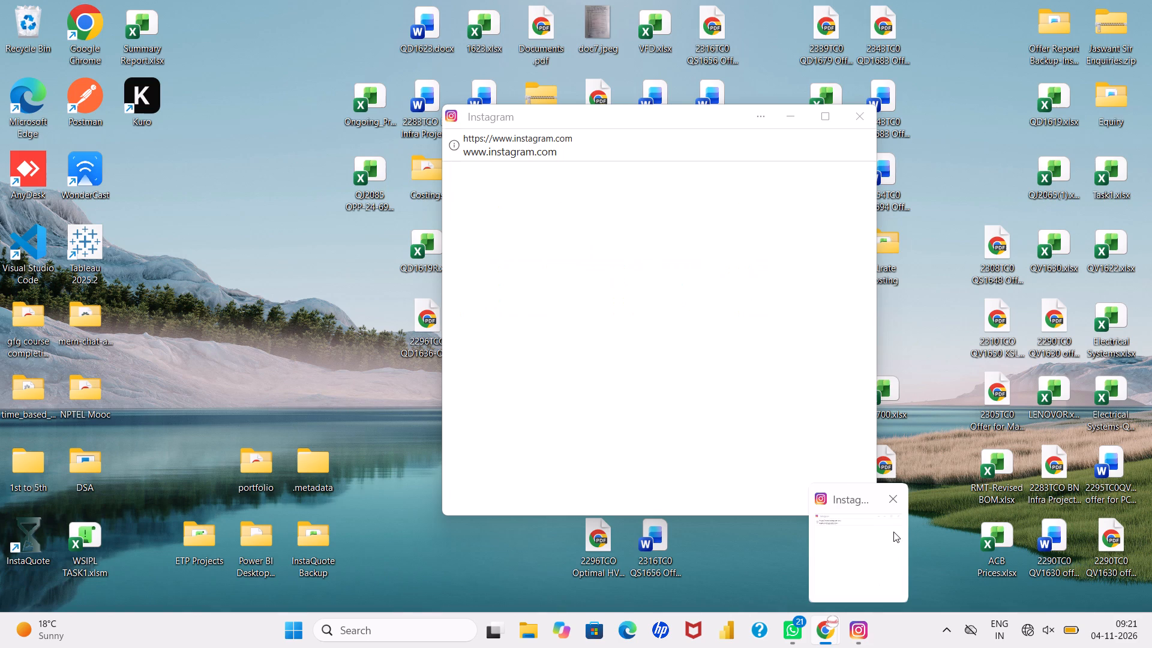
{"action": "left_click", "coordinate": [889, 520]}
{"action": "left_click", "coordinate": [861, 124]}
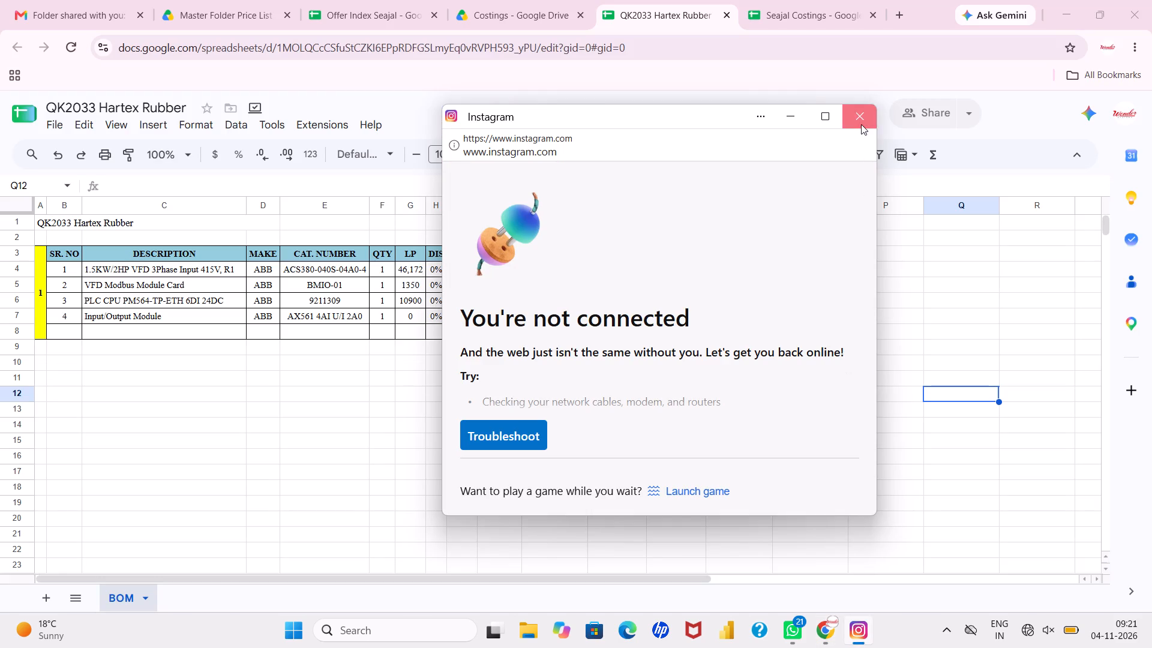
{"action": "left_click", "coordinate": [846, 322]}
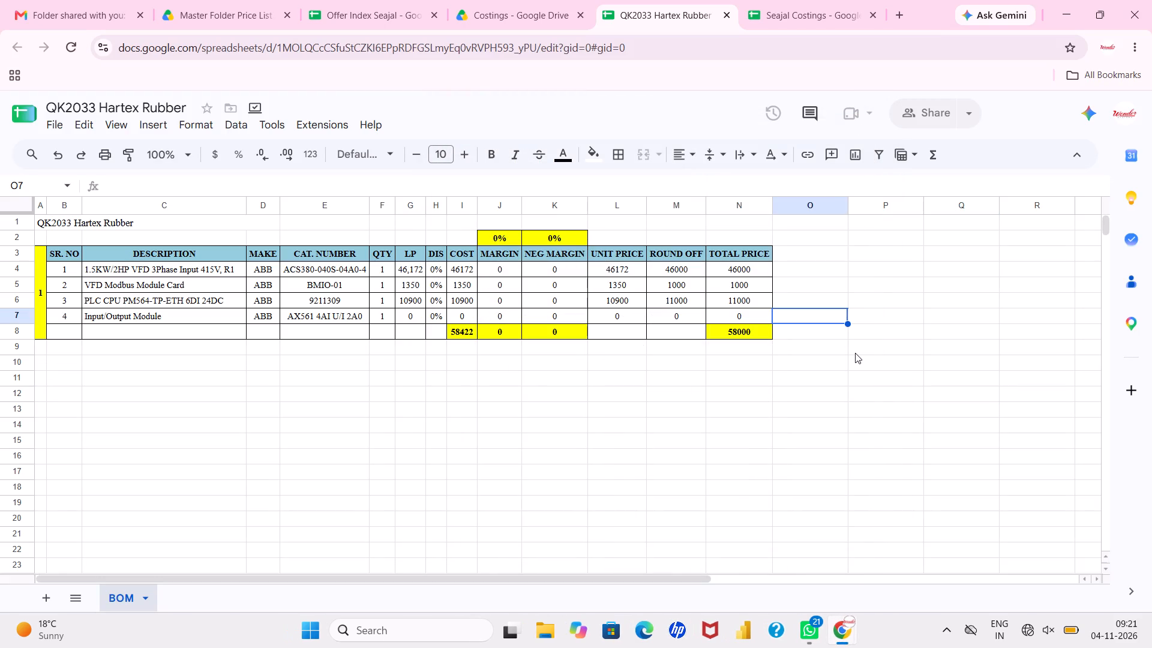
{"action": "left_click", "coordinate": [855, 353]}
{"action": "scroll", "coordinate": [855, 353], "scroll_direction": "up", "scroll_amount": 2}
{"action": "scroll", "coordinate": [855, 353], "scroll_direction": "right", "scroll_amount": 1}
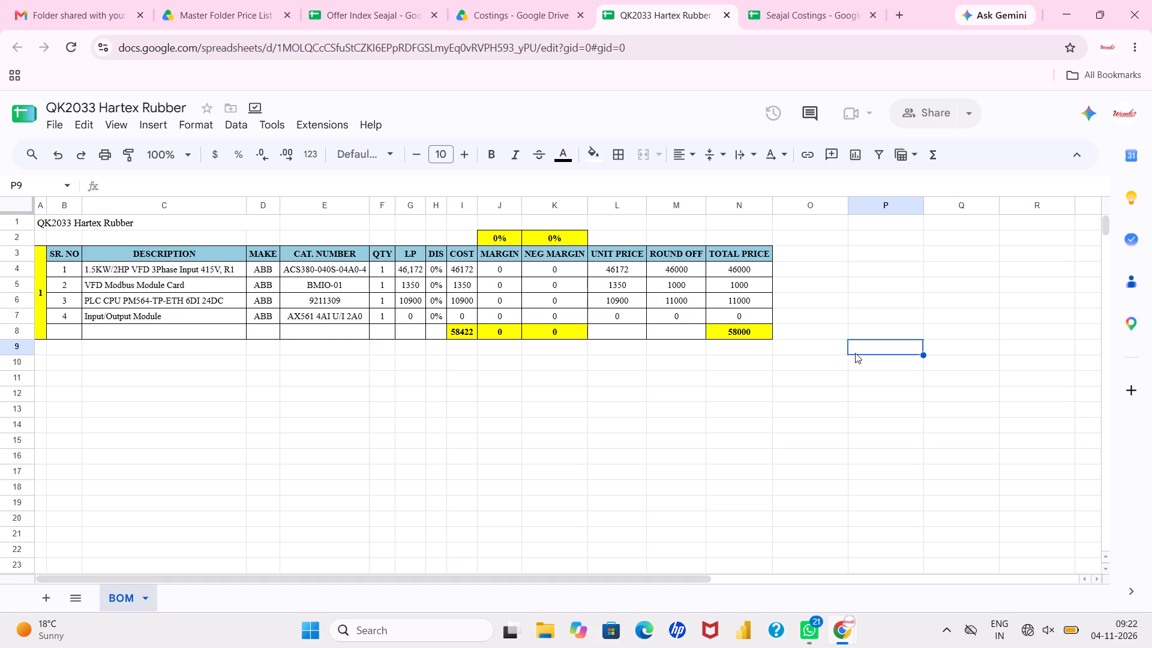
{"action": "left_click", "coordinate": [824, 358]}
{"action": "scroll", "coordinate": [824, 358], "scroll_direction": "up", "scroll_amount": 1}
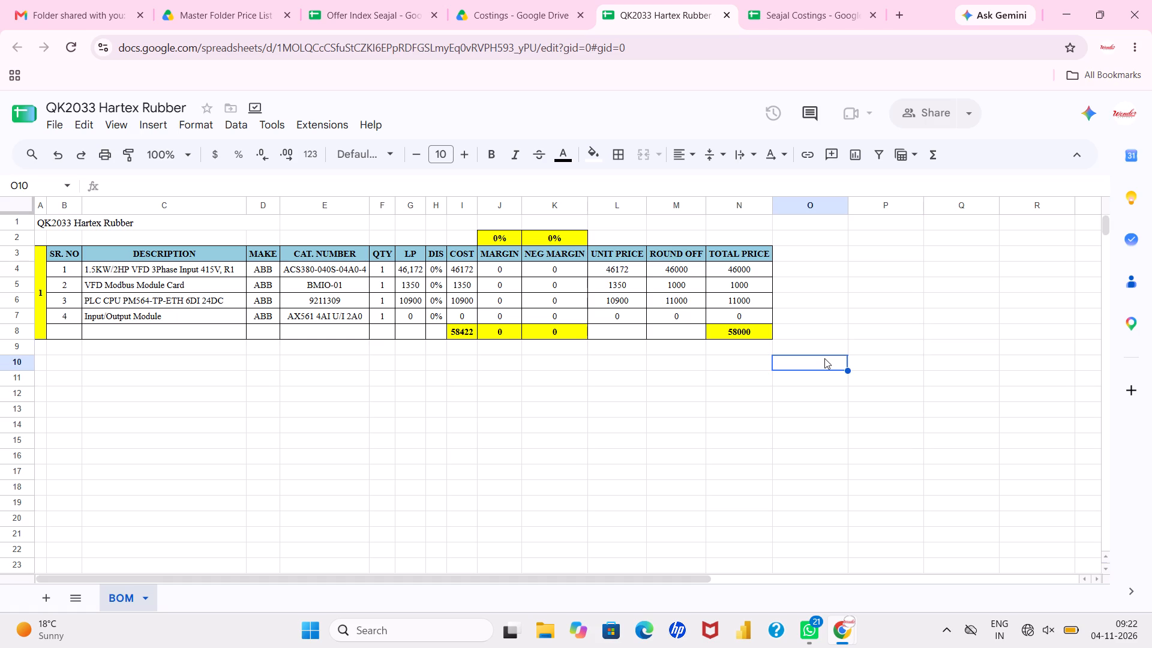